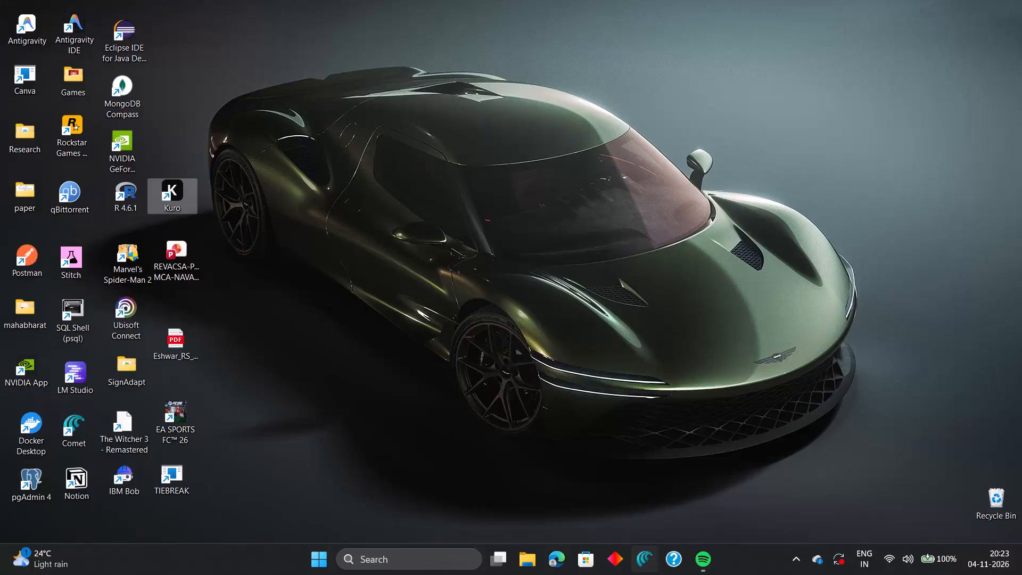
Open Microsoft Edge and search the web for "microsoft azure".
left_click(556, 554)
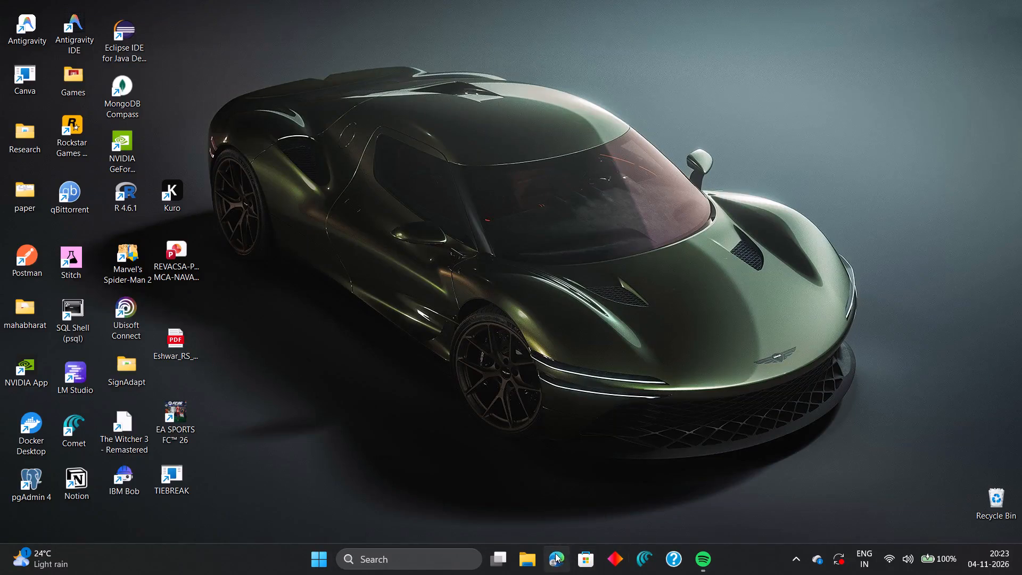
left_click(244, 32)
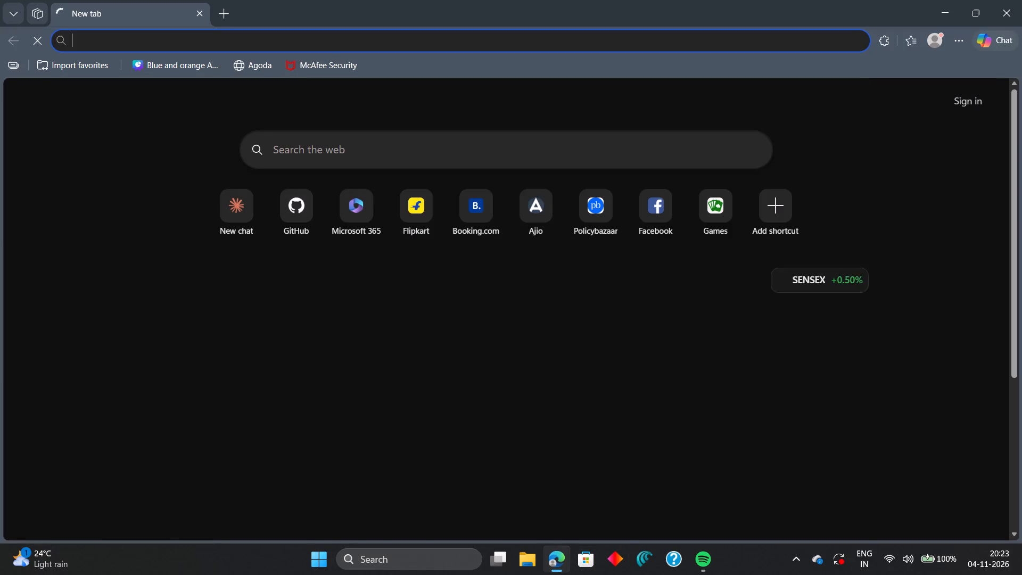
type("microsoft azure")
key("Return")
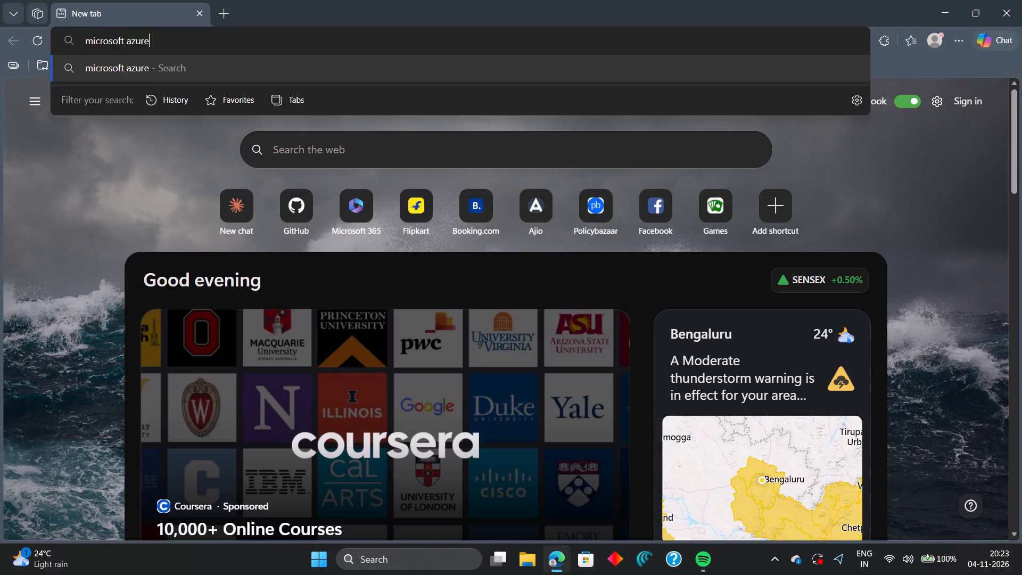
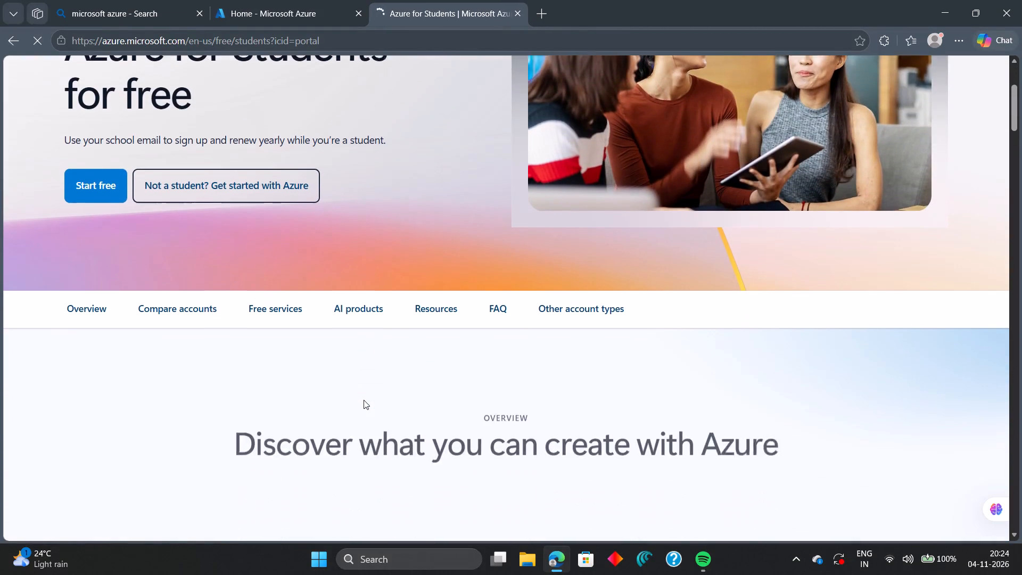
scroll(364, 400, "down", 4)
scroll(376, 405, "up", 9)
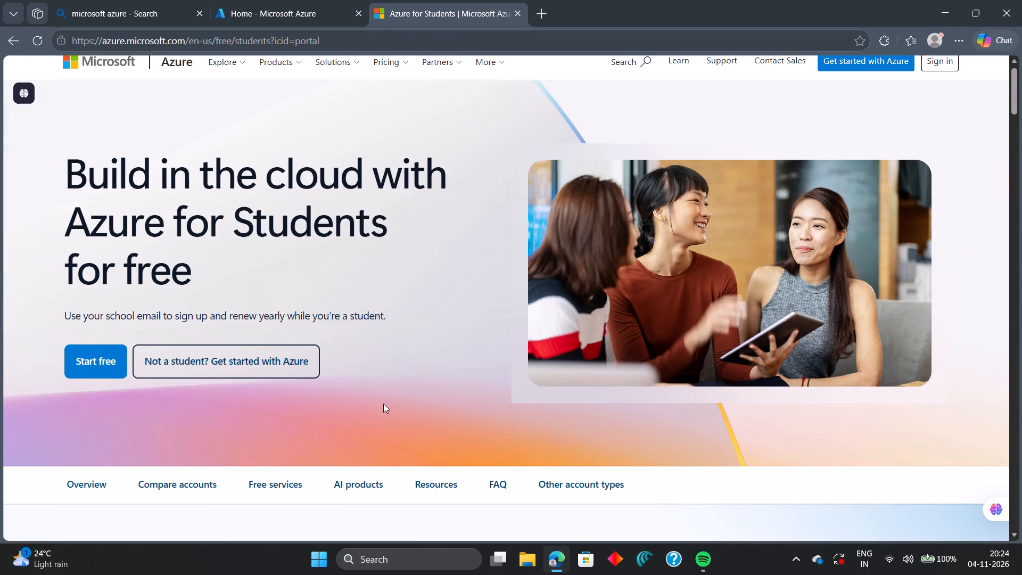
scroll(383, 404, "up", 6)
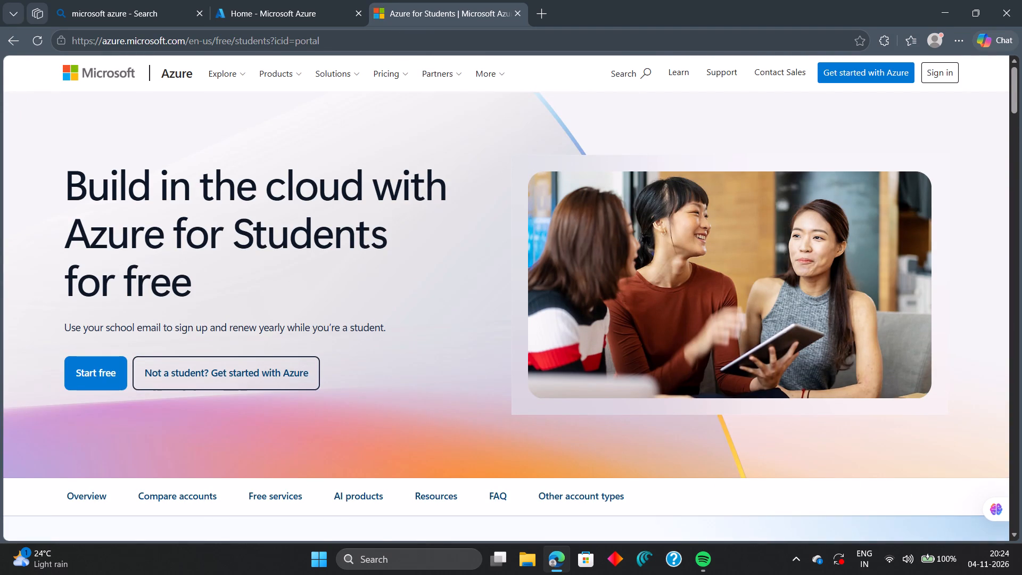
Open the GitHub site in a new browser tab.
left_click(540, 11)
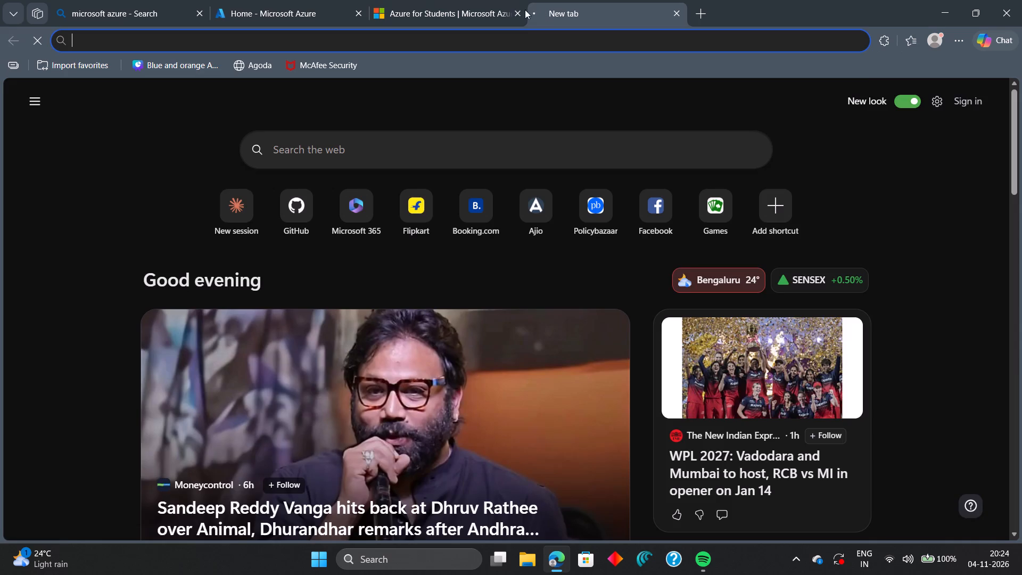
left_click(412, 37)
type("github")
key("Return")
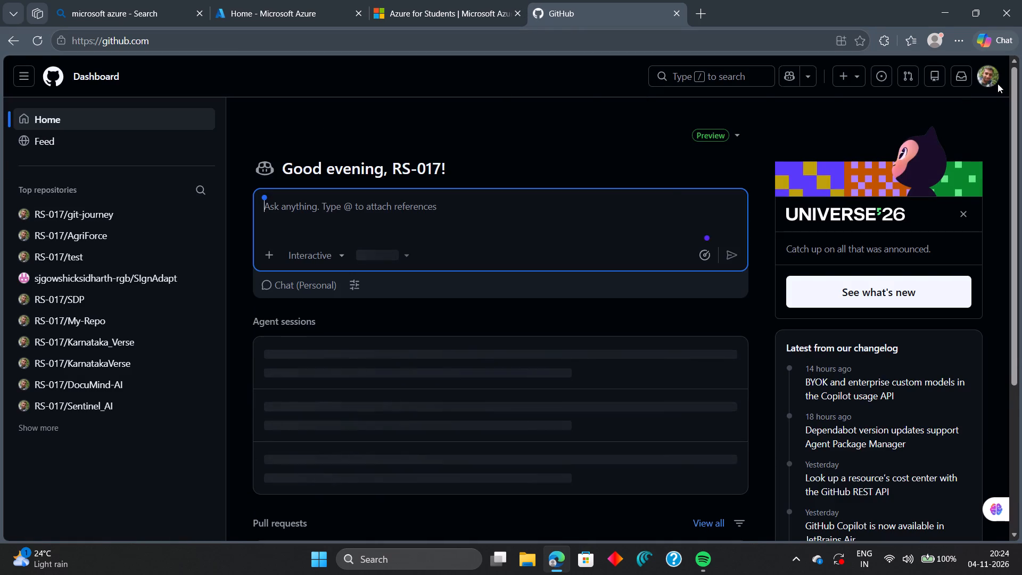
Open the Education benefits page under Billing and licensing in the GitHub account settings.
left_click(998, 84)
left_click(991, 81)
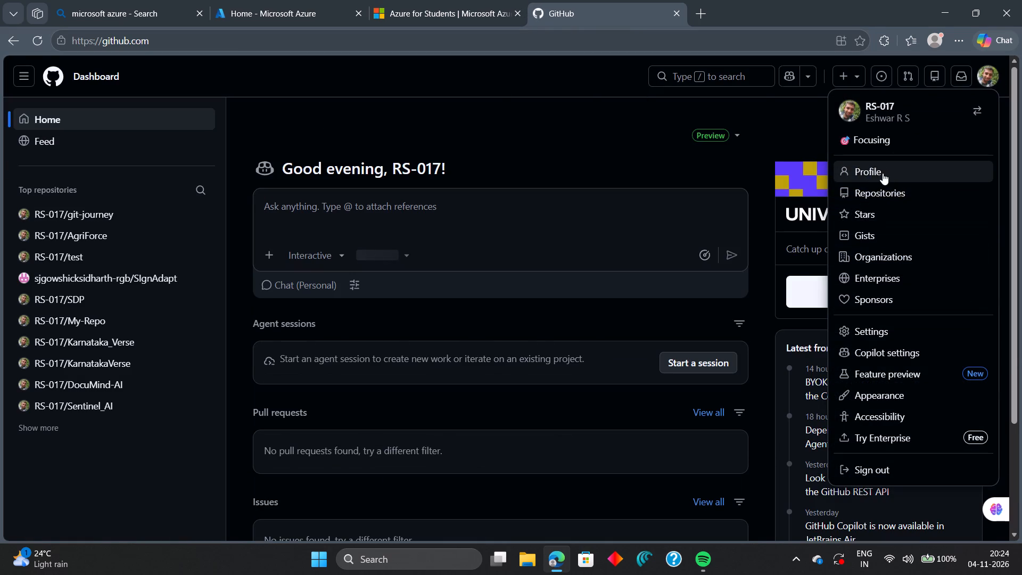
left_click(854, 328)
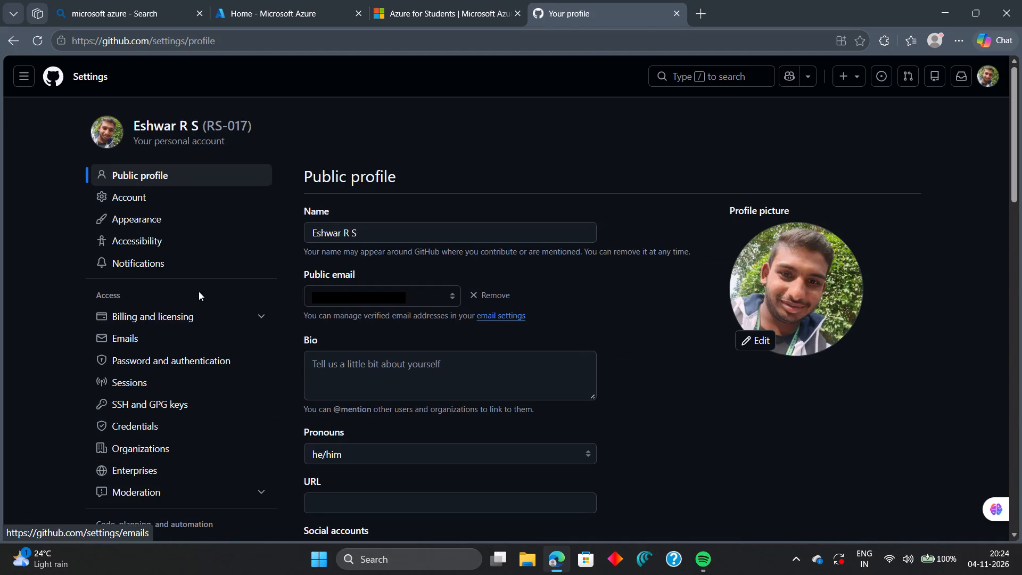
left_click(188, 314)
scroll(188, 317, "down", 1)
left_click(176, 442)
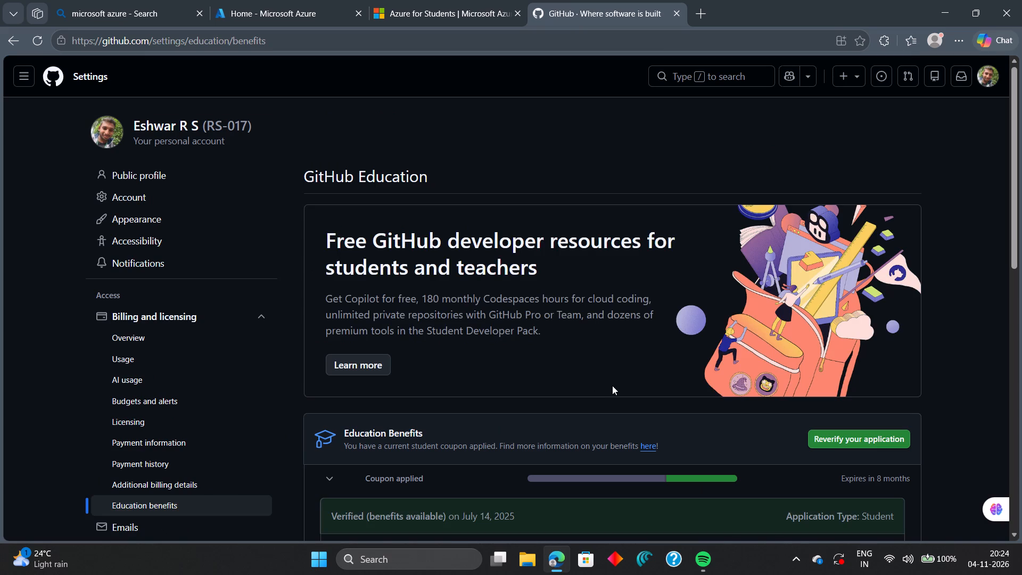
scroll(472, 372, "down", 2)
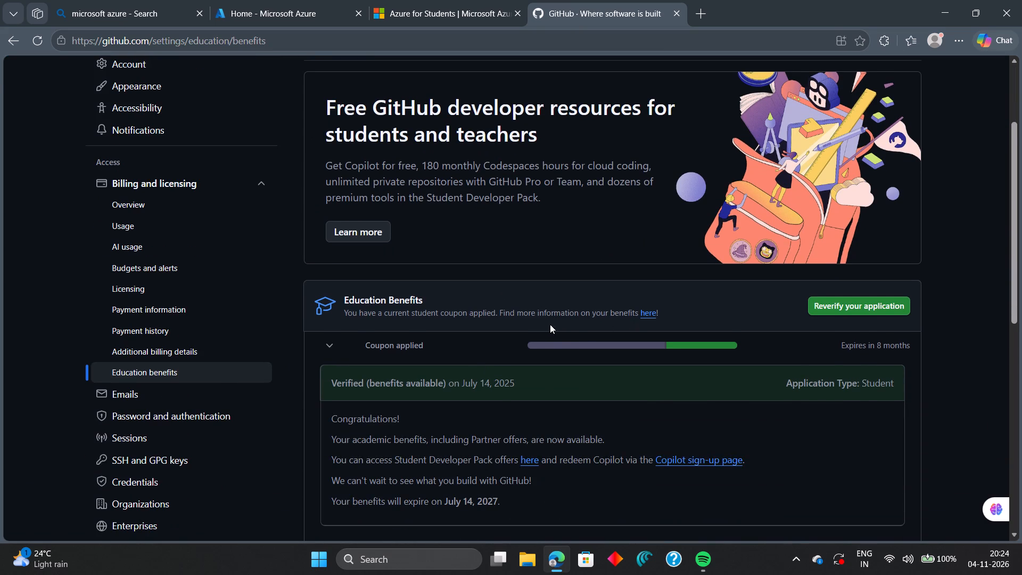
scroll(540, 392, "down", 1)
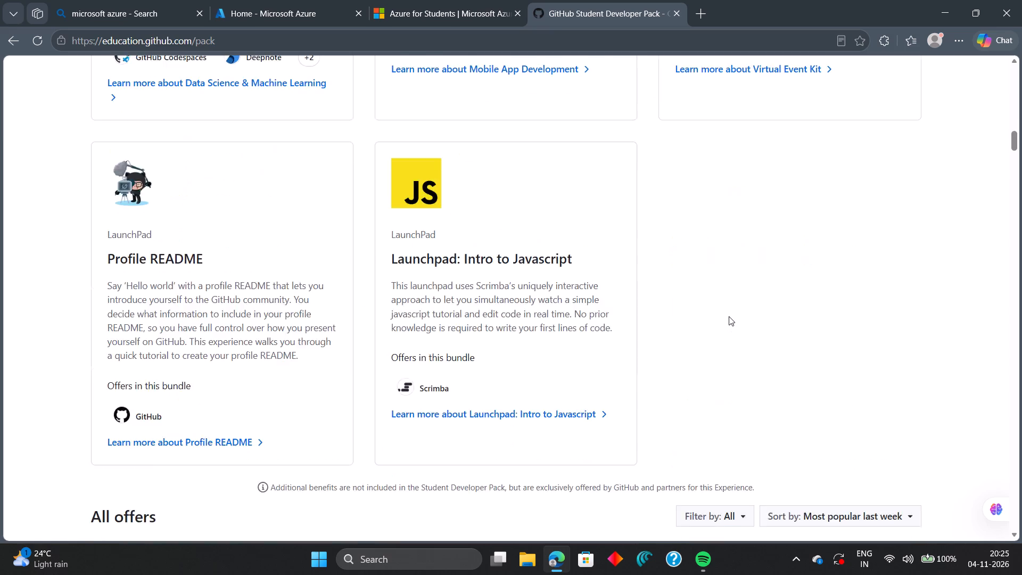
scroll(729, 316, "up", 20)
scroll(729, 316, "up", 7)
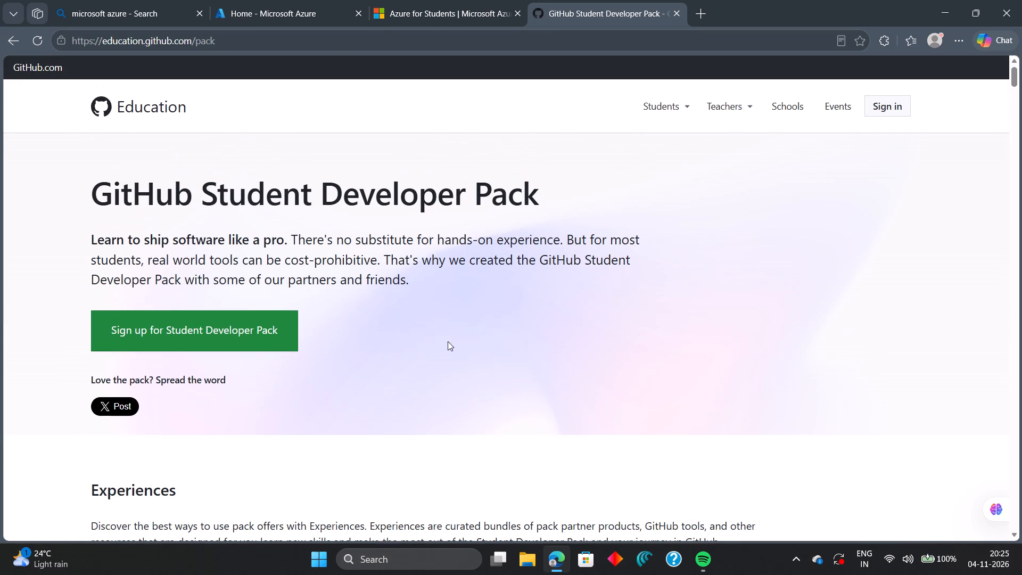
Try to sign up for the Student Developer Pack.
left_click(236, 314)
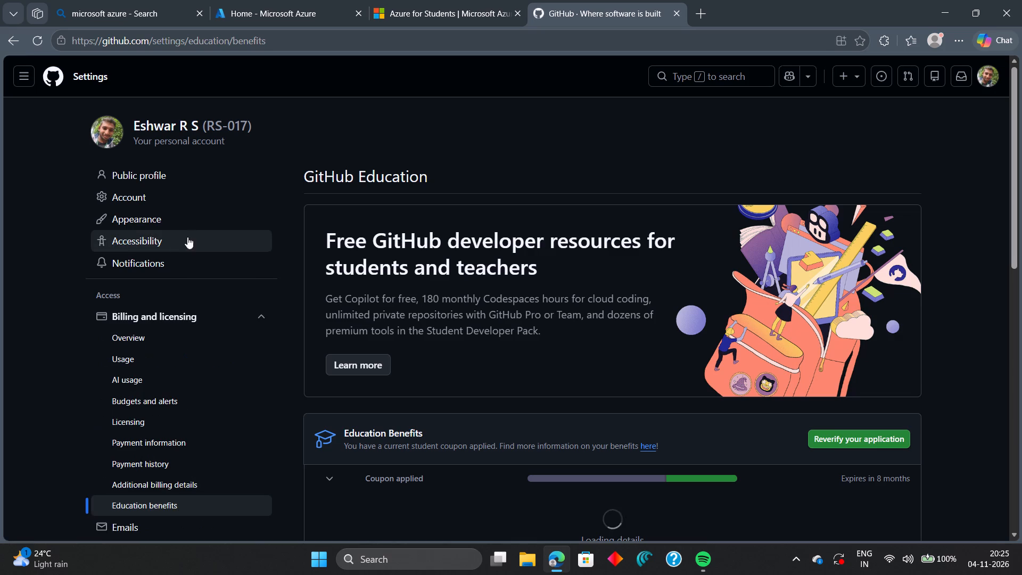
Open the linked information about the education benefits and look through the GitHub Education page.
left_click(646, 449)
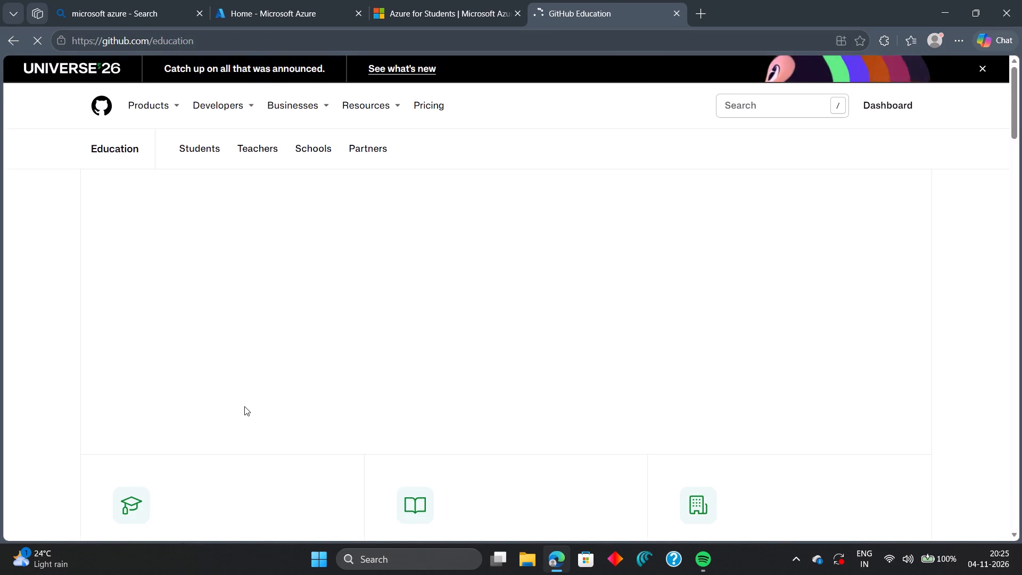
scroll(524, 340, "down", 4)
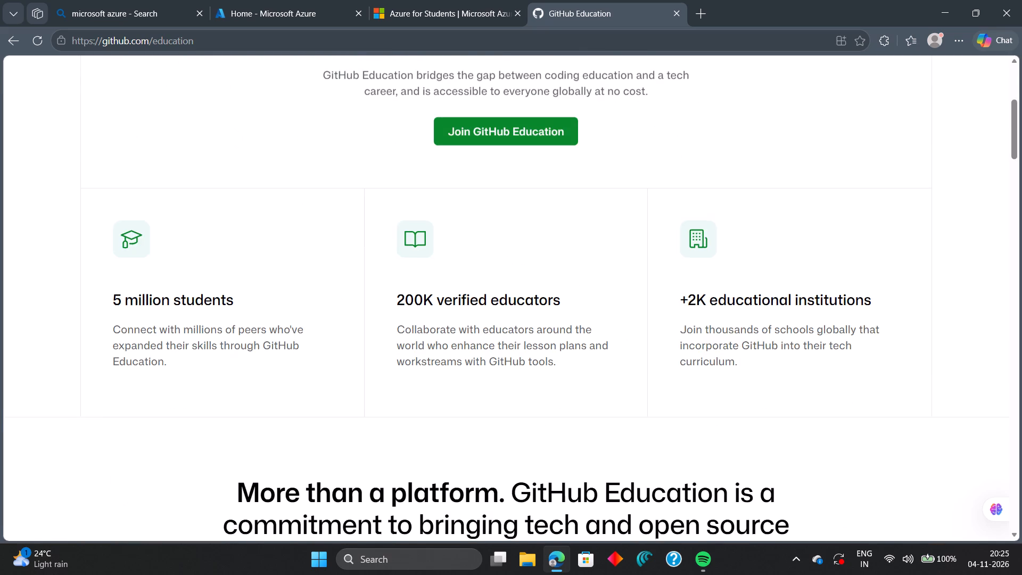
scroll(522, 343, "down", 20)
scroll(510, 351, "up", 5)
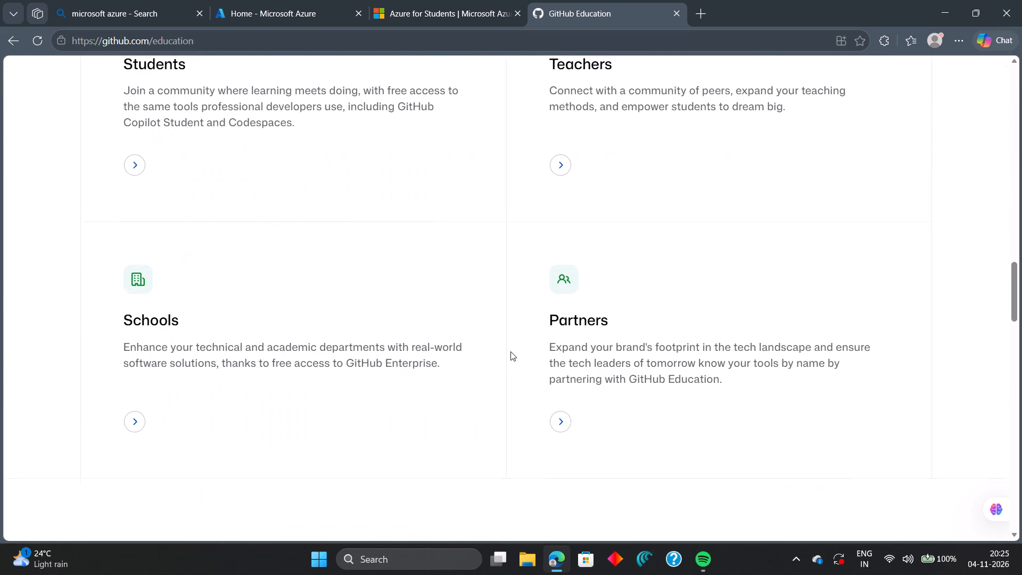
scroll(506, 352, "up", 20)
scroll(506, 352, "up", 3)
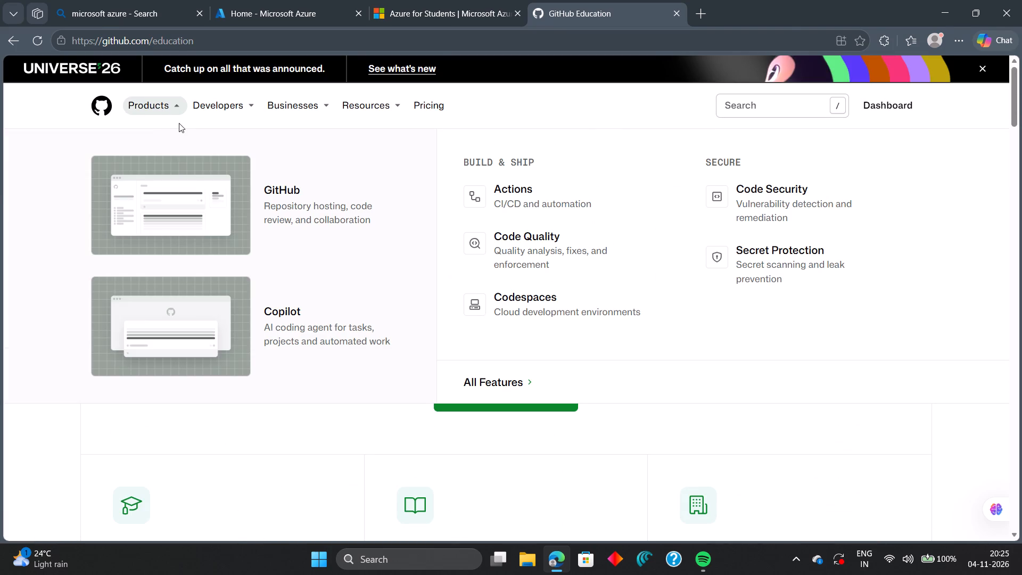
Go back to the GitHub dashboard and reopen Education benefits in the account's billing and licensing settings.
left_click(885, 106)
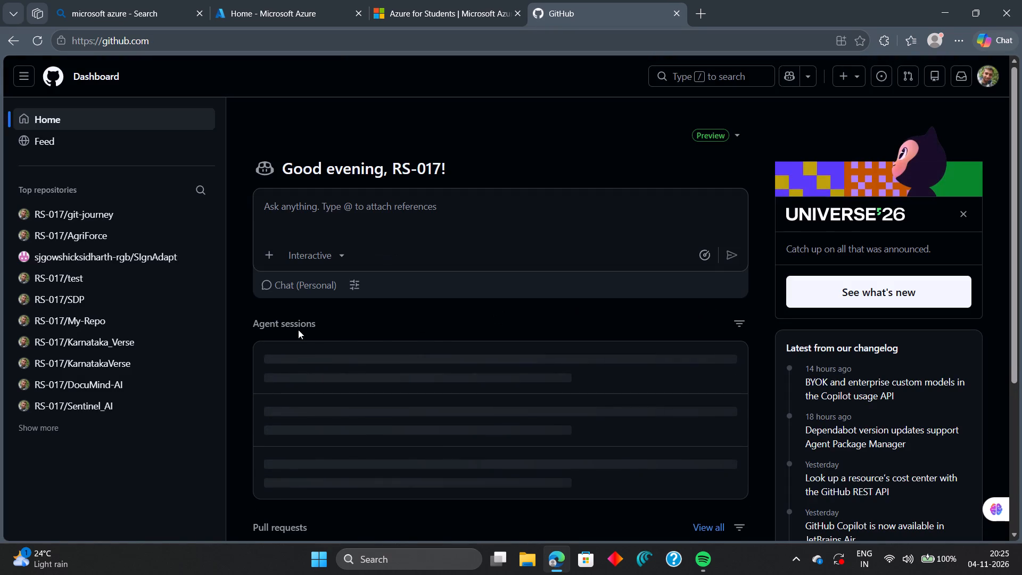
left_click(990, 83)
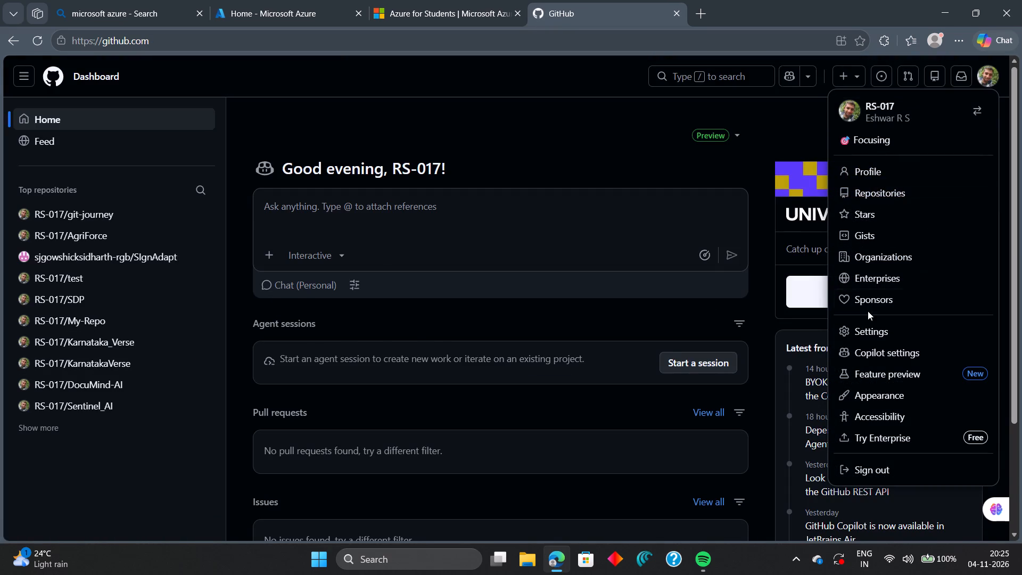
left_click(858, 328)
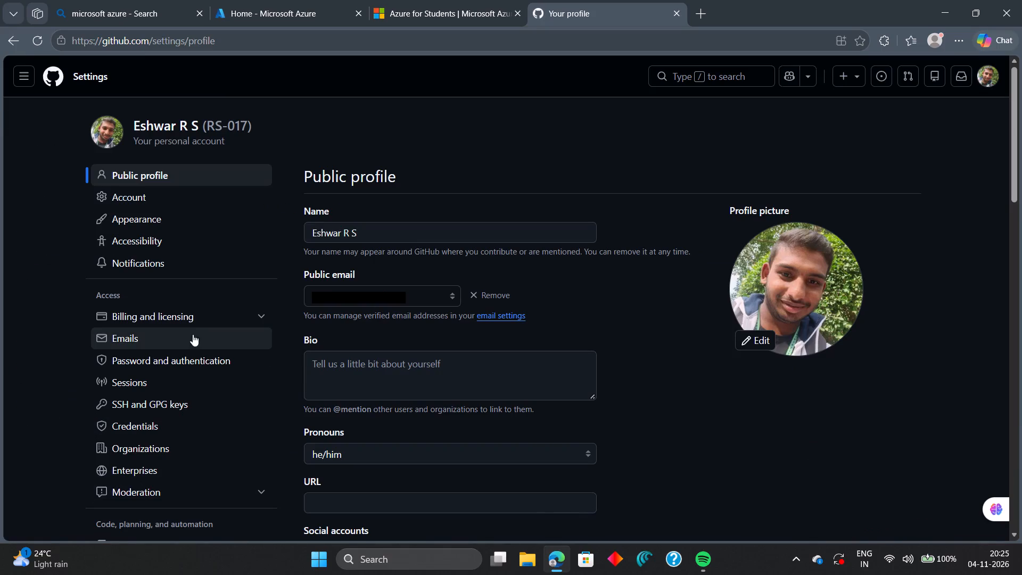
left_click(201, 325)
left_click(154, 510)
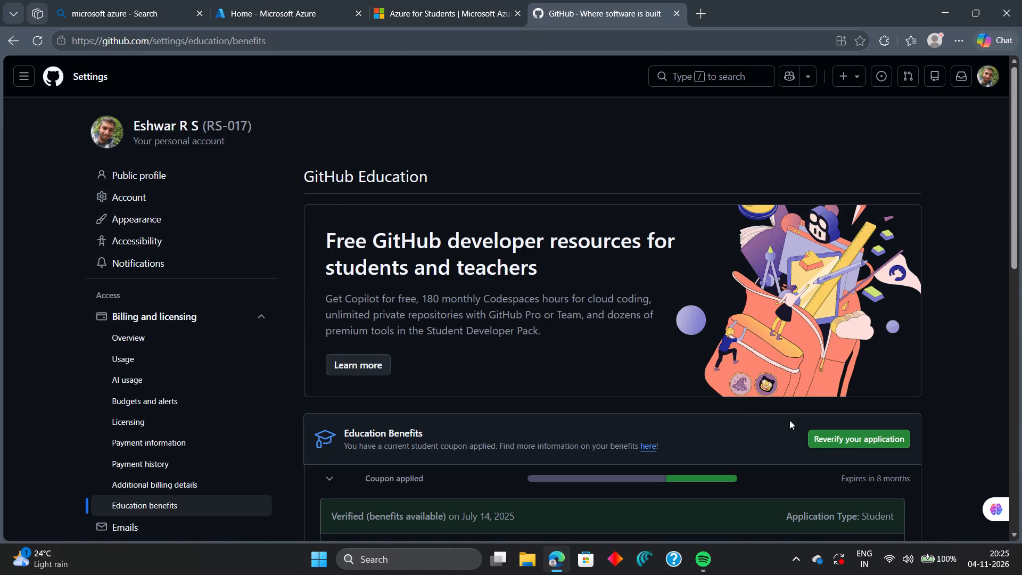
Open the Student Developer Pack offers again and sign in to GitHub Education.
scroll(790, 421, "down", 2)
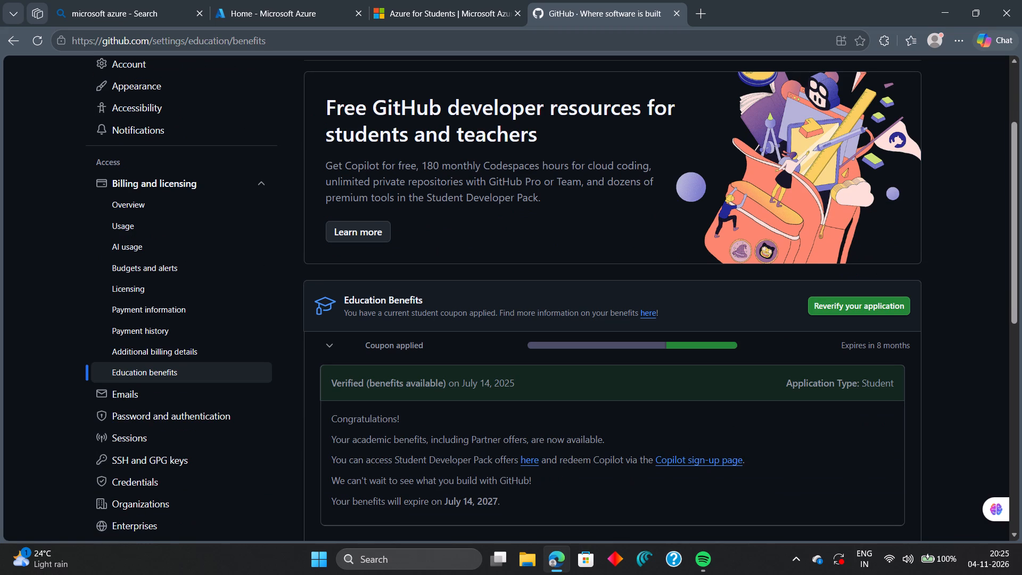
left_click(529, 464)
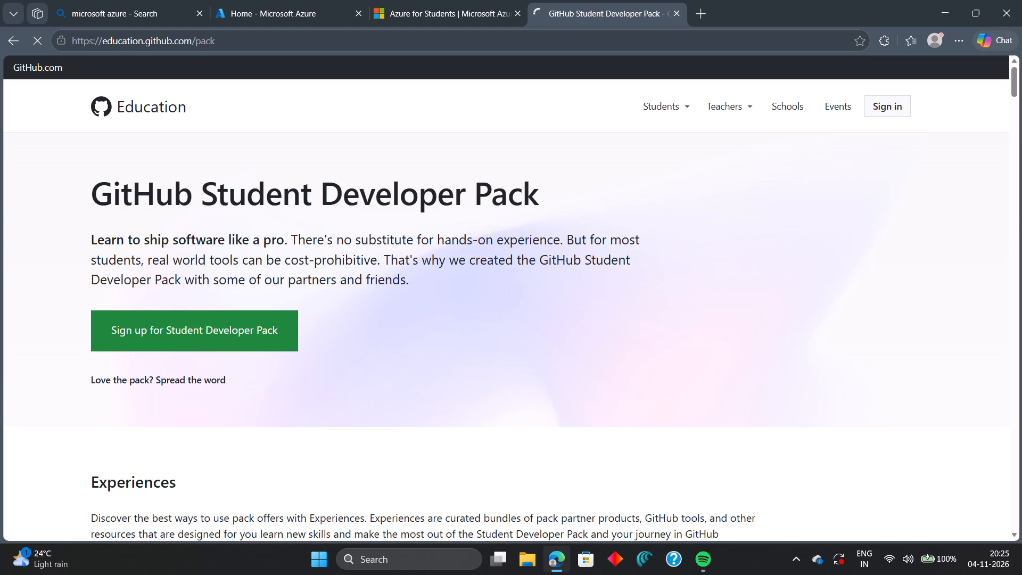
left_click(885, 105)
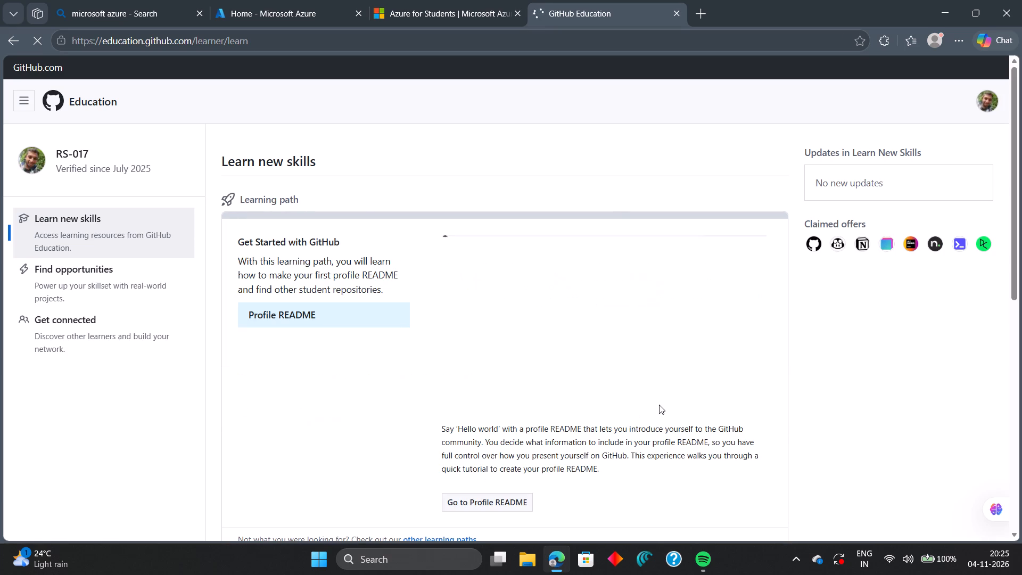
Explore more Student Developer Pack offers from the Learn new skills page.
scroll(659, 405, "down", 8)
scroll(667, 351, "up", 1)
left_click(700, 153)
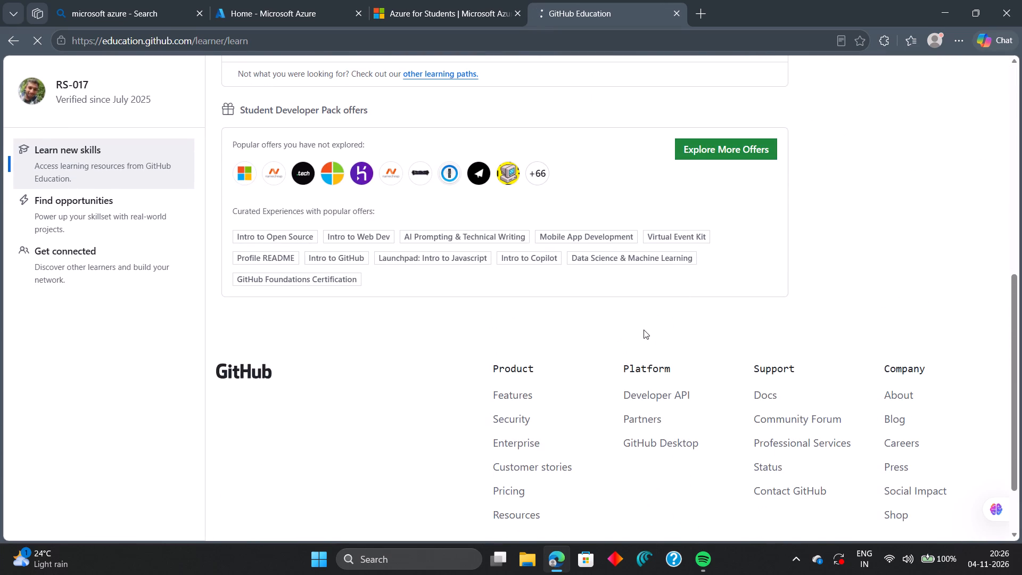
Get access to the Microsoft Azure offer under All offers by connecting the GitHub account.
scroll(638, 326, "down", 2)
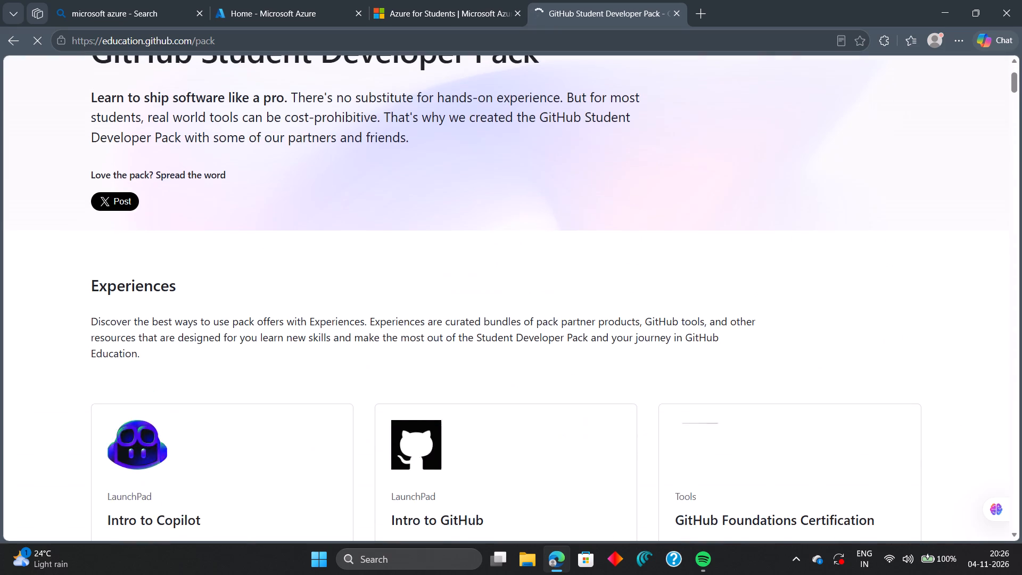
scroll(638, 326, "down", 3)
scroll(571, 330, "down", 8)
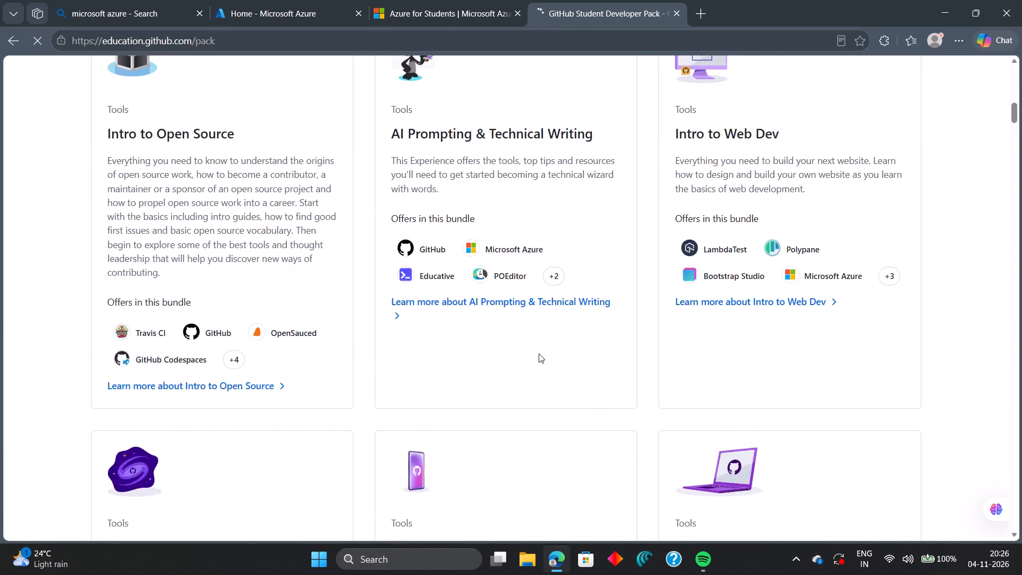
scroll(539, 354, "down", 5)
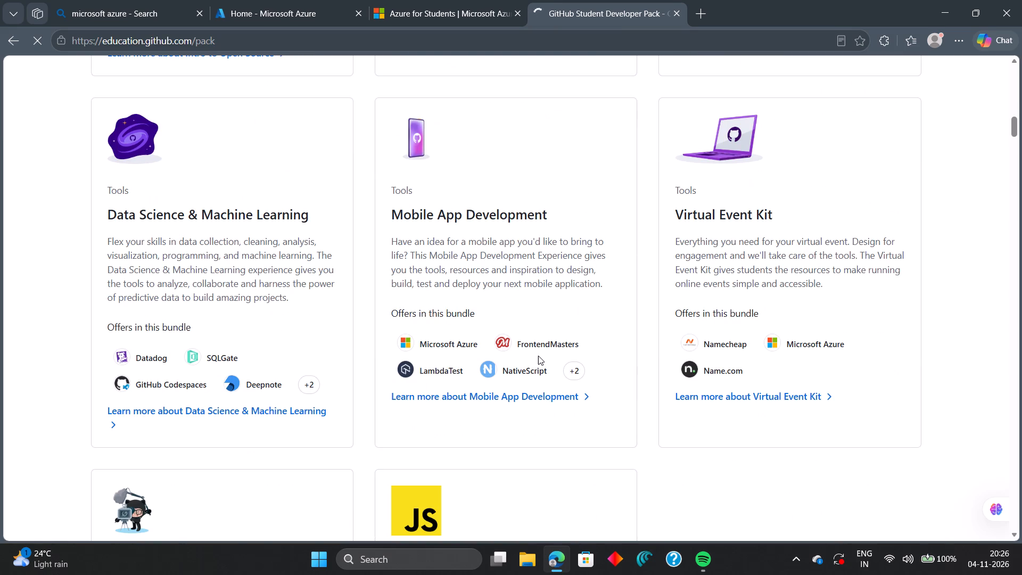
scroll(538, 356, "down", 4)
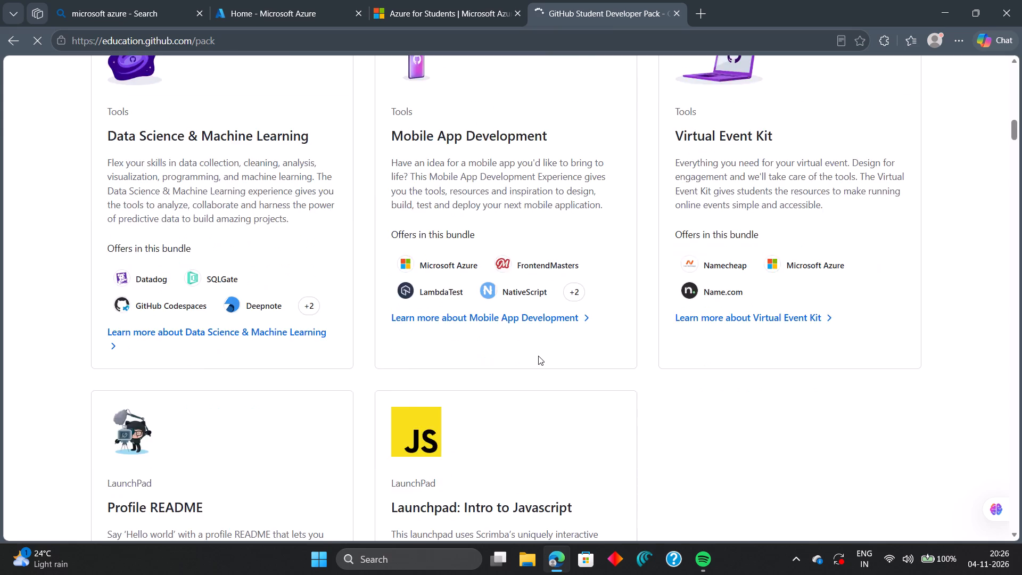
scroll(538, 356, "down", 7)
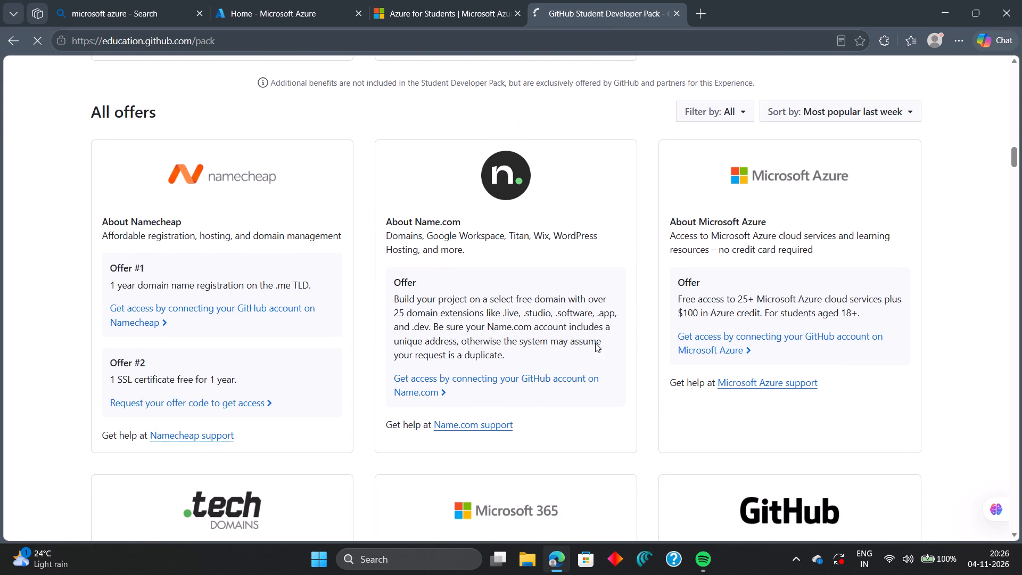
left_click(722, 350)
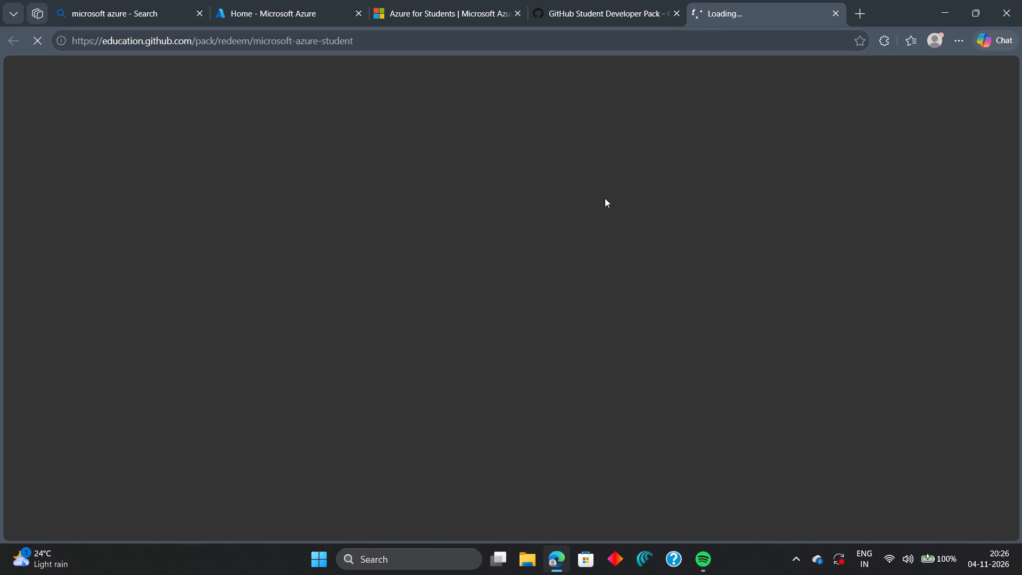
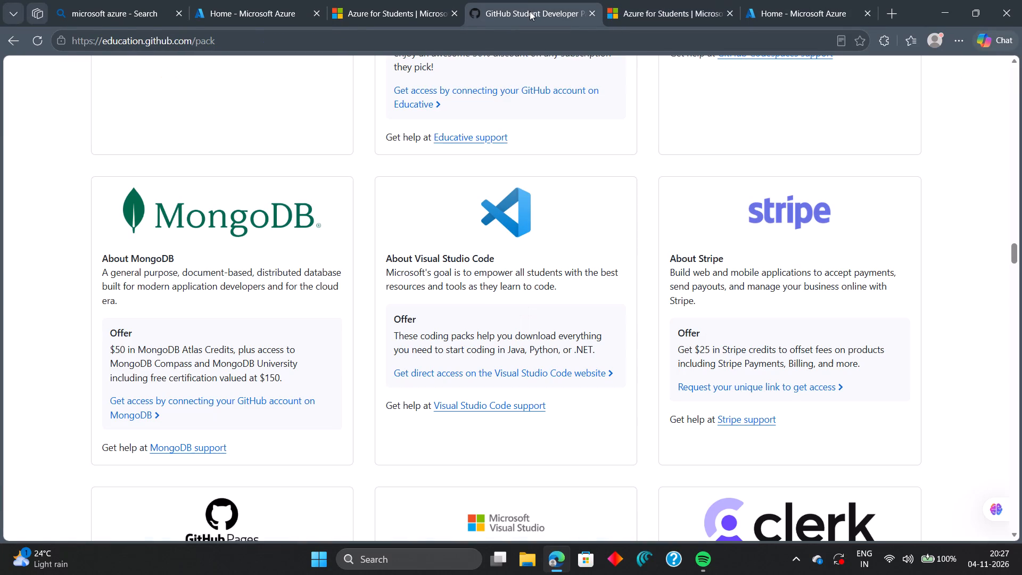
Find the Microsoft Azure offer in the Student Developer Pack again and get access by connecting the GitHub account.
scroll(666, 348, "up", 20)
scroll(666, 348, "up", 6)
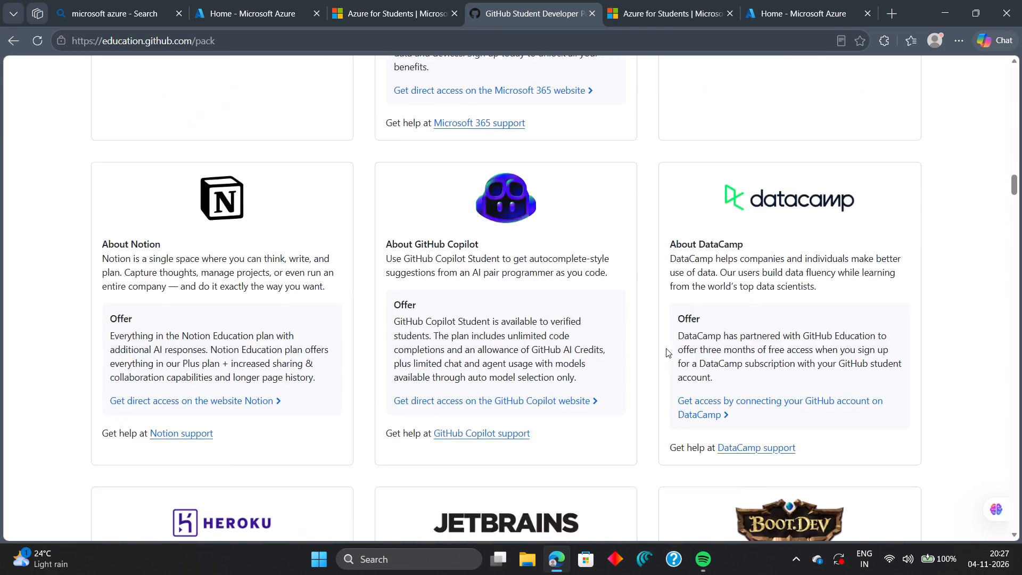
scroll(666, 348, "up", 14)
scroll(666, 348, "down", 6)
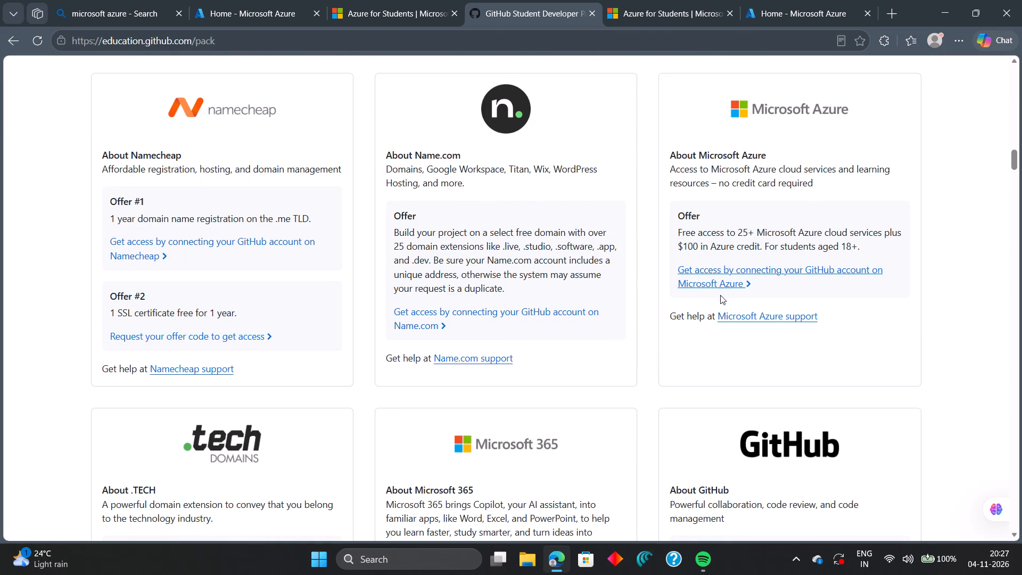
left_click(728, 281)
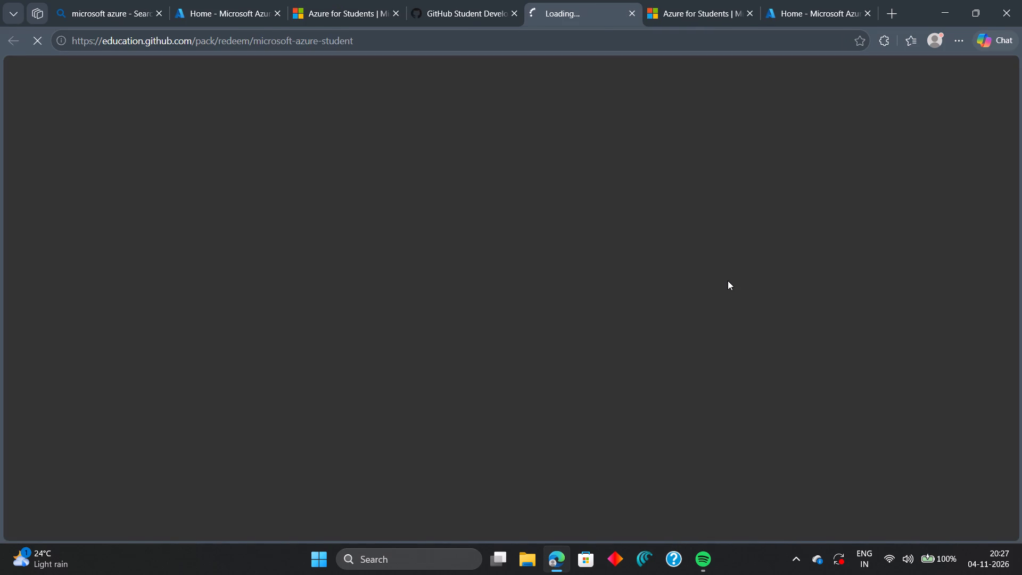
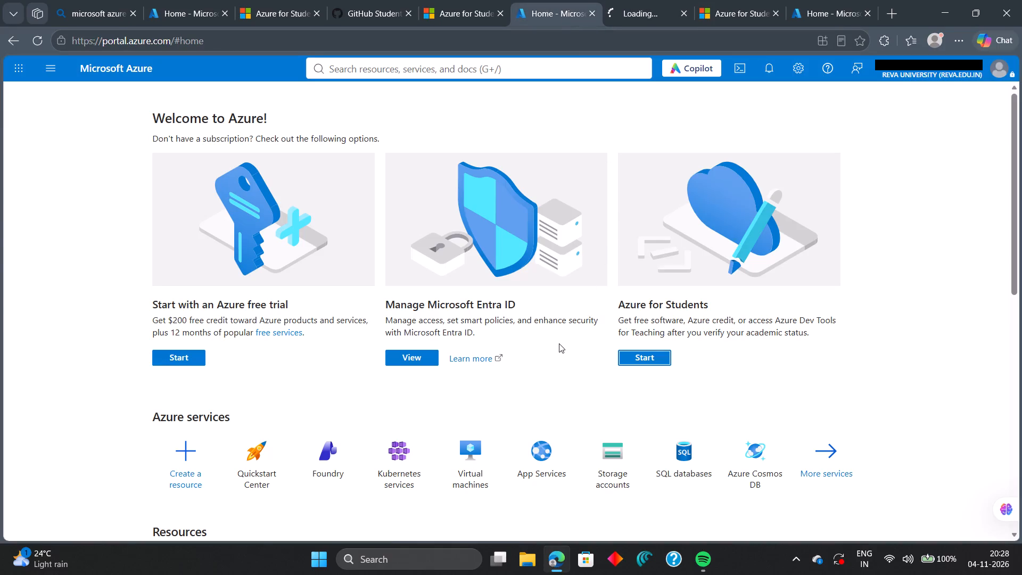
Look through the Azure portal home page and its portal menu for the available subscription options, services and tools.
scroll(559, 343, "up", 4)
scroll(446, 318, "down", 4)
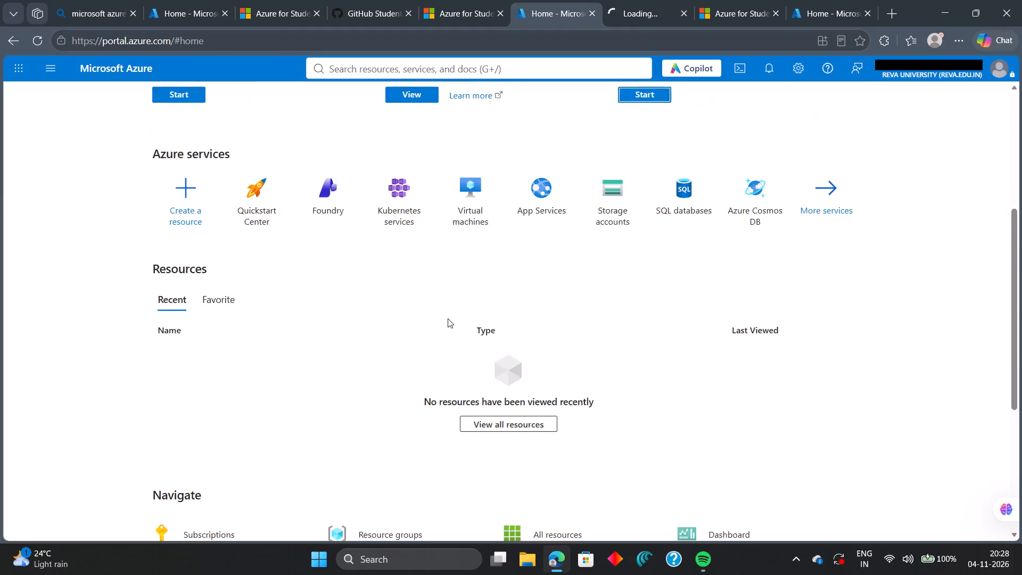
scroll(449, 322, "down", 4)
scroll(449, 322, "up", 2)
scroll(365, 322, "down", 2)
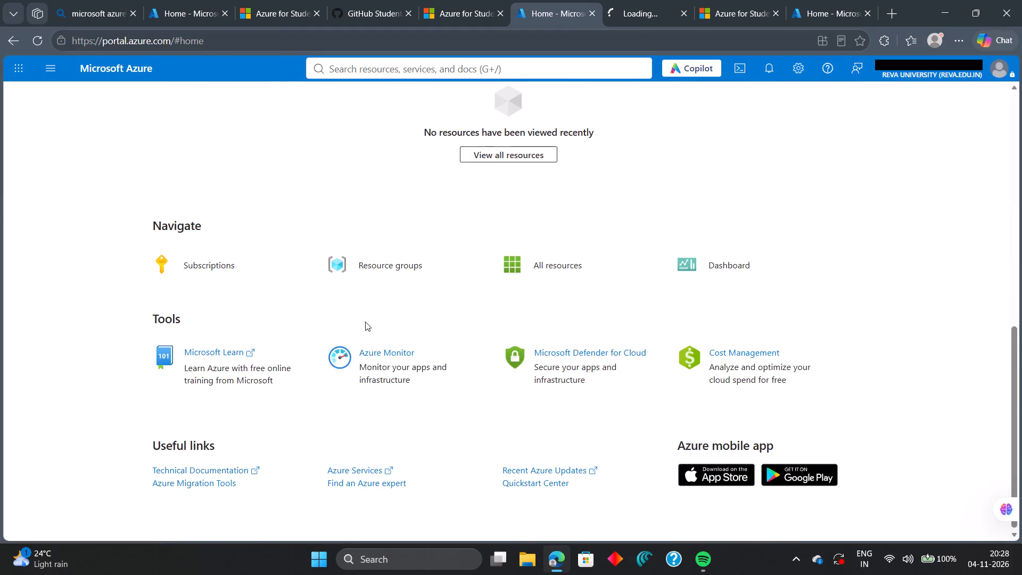
scroll(365, 322, "down", 3)
scroll(424, 324, "up", 11)
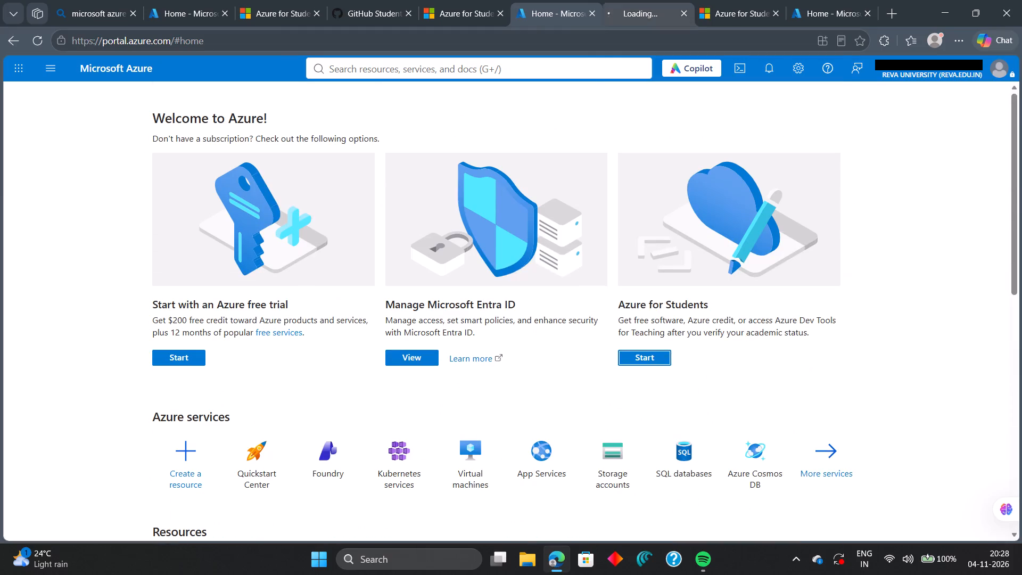
scroll(593, 85, "up", 4)
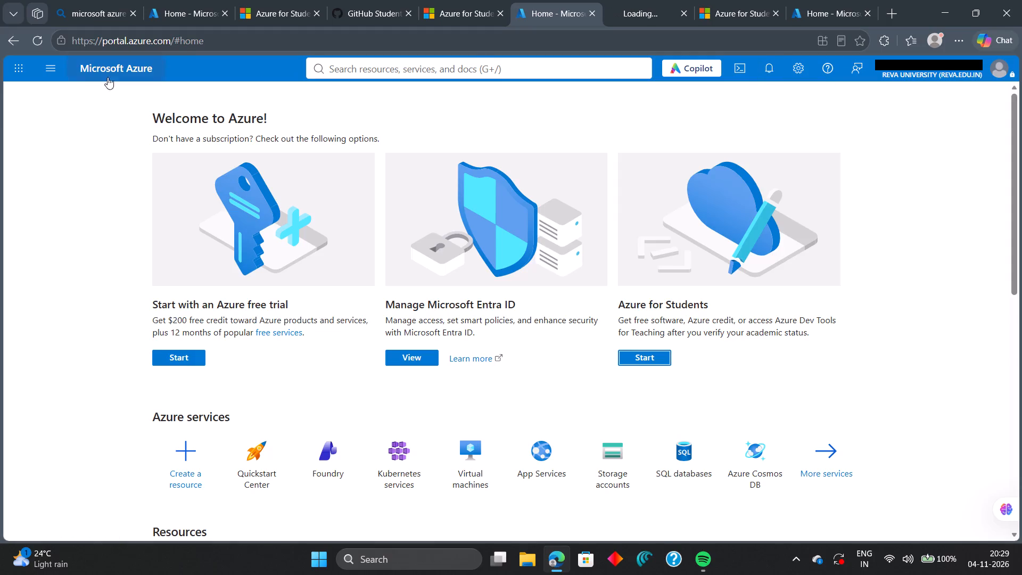
left_click(45, 67)
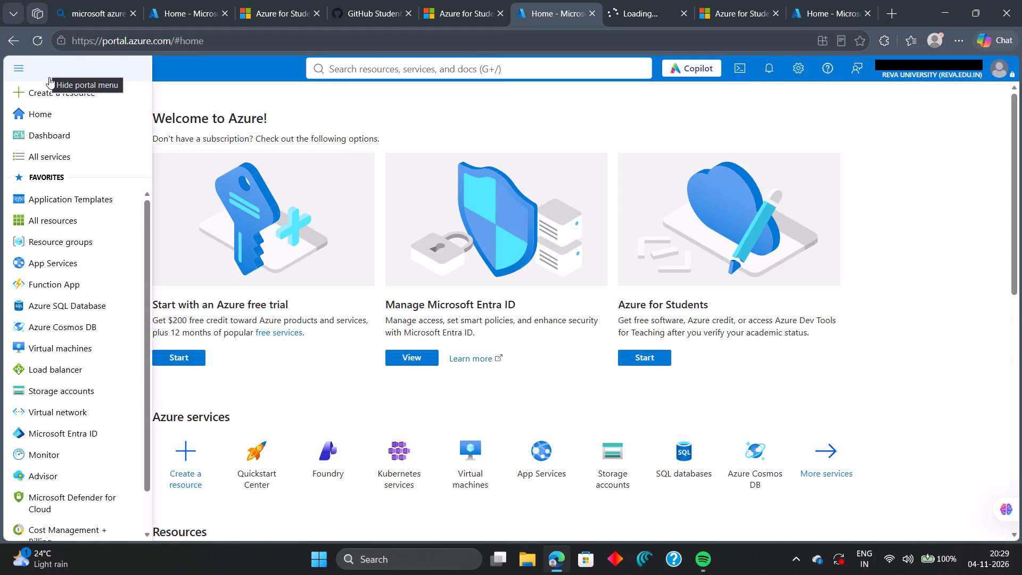
scroll(78, 204, "down", 2)
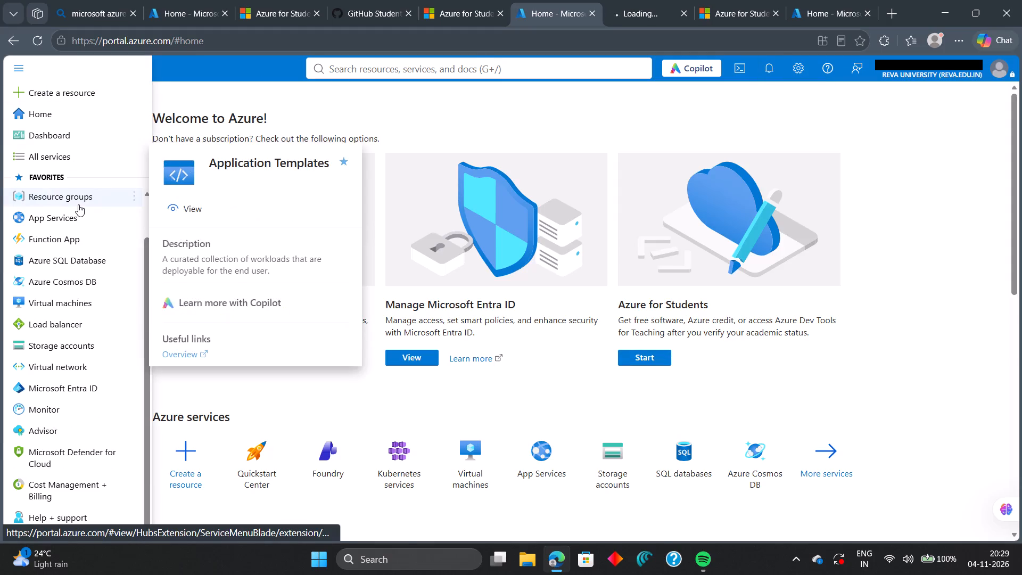
scroll(78, 169, "up", 2)
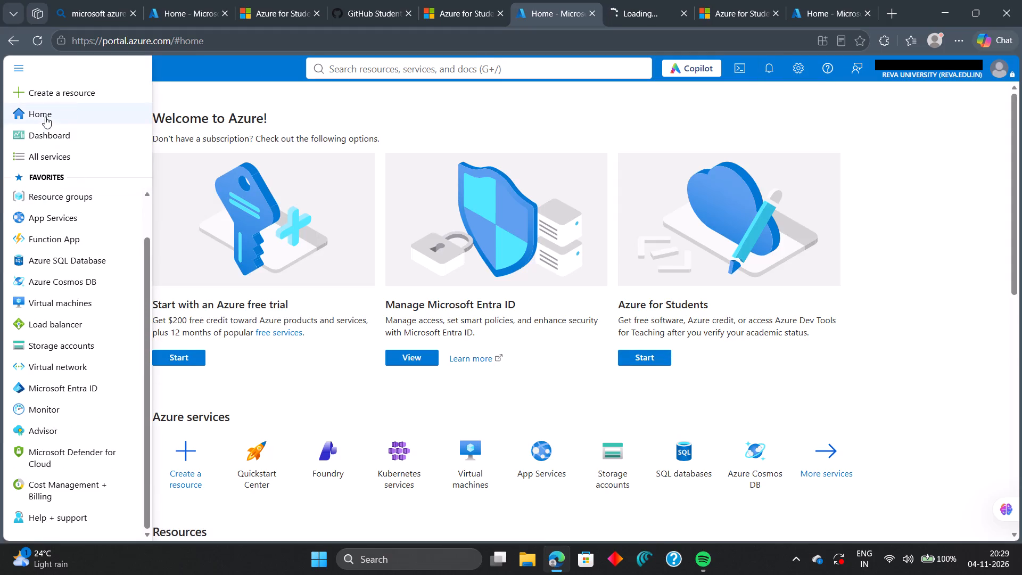
left_click(393, 105)
Check the Azure for Students page opened from the portal, returning to the portal home page while it loads.
left_click(652, 0)
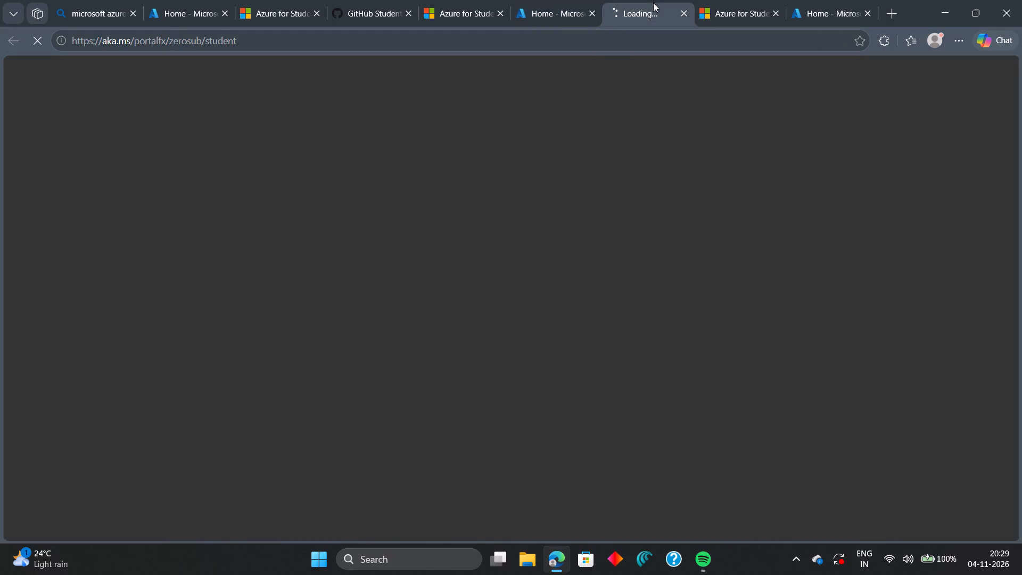
left_click(561, 0)
scroll(552, 434, "down", 4)
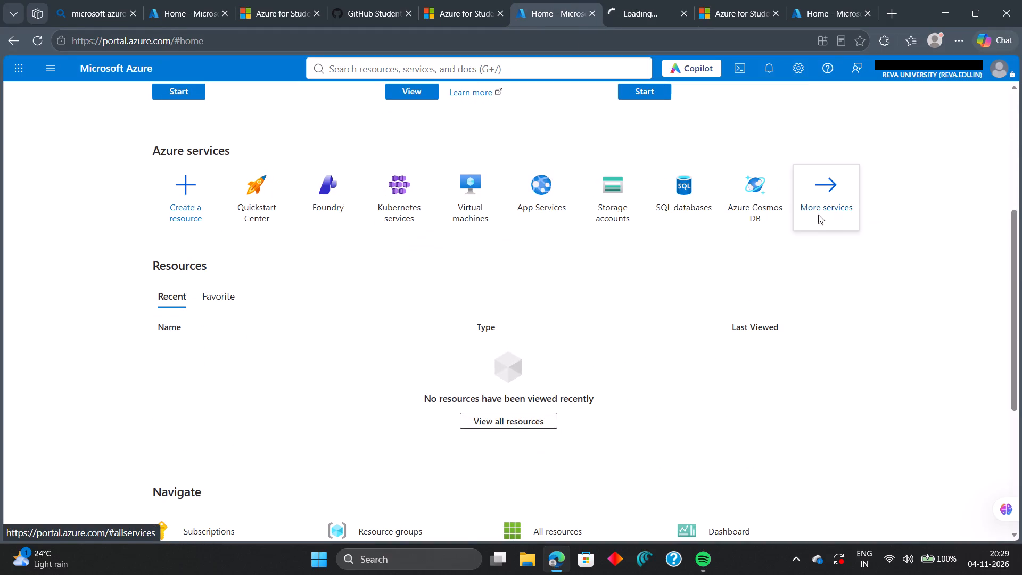
scroll(887, 362, "up", 12)
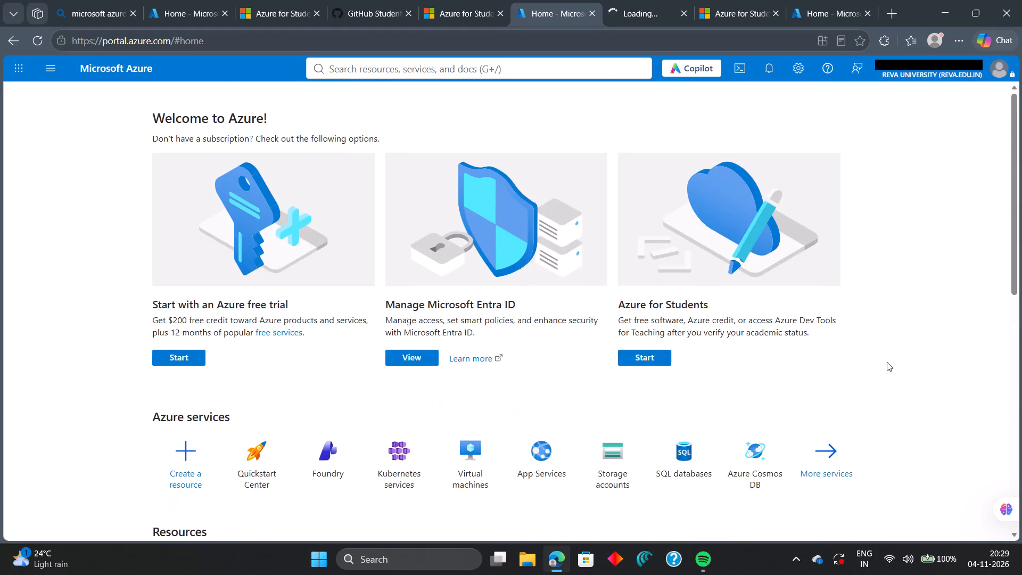
scroll(887, 362, "up", 3)
left_click(635, 18)
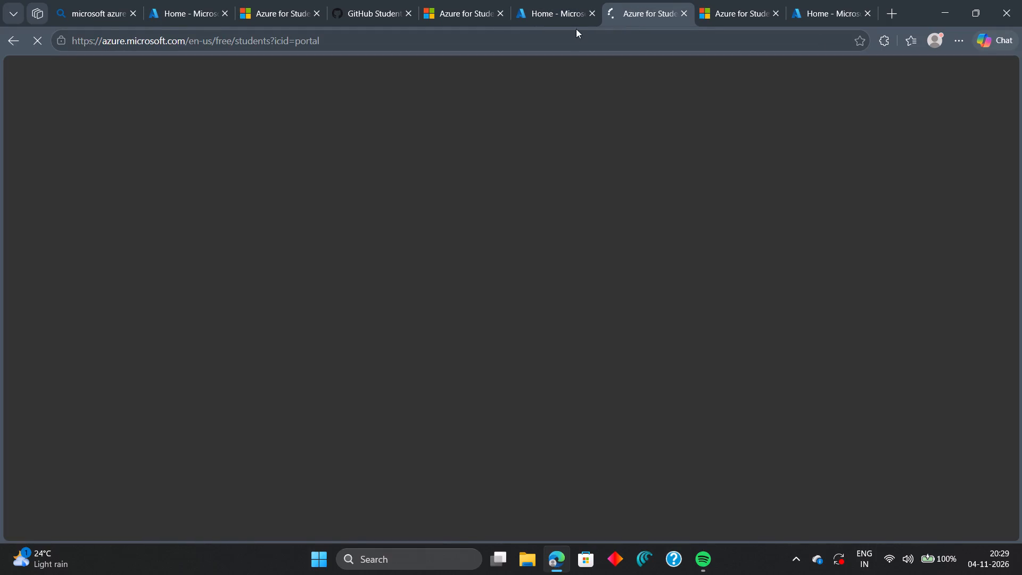
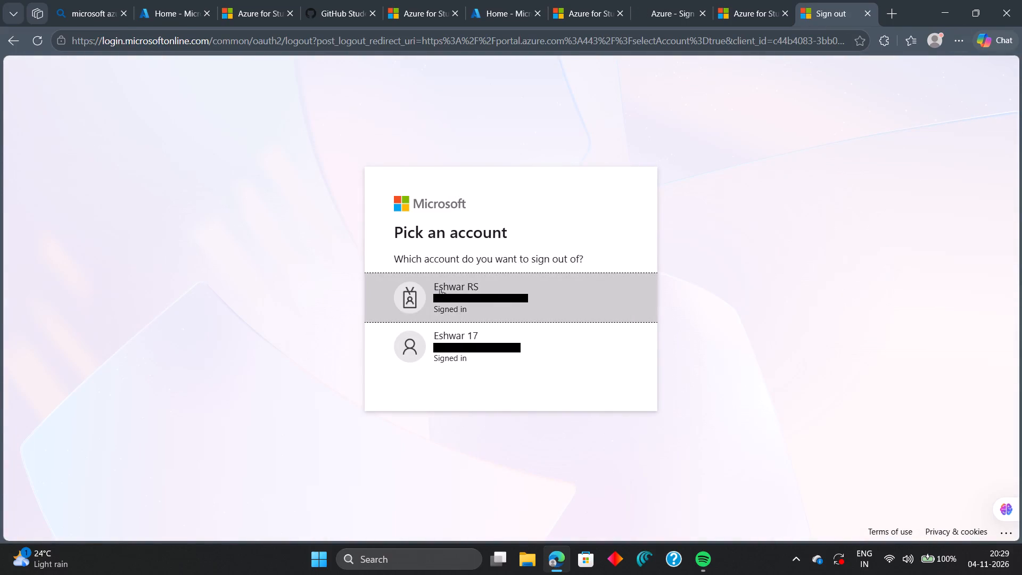
Sign out of the personal Microsoft account, the second of the two signed-in accounts offered.
left_click(440, 355)
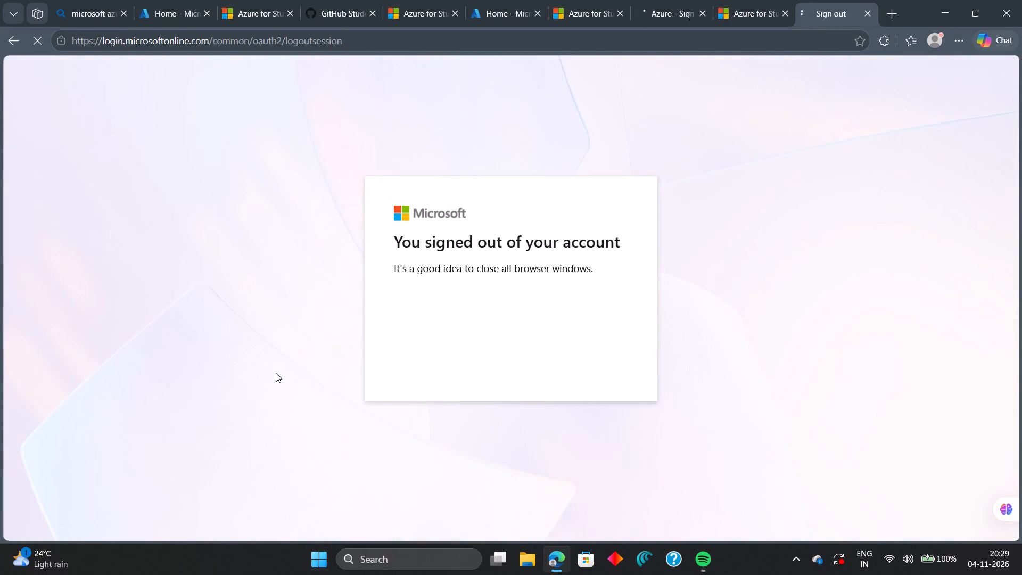
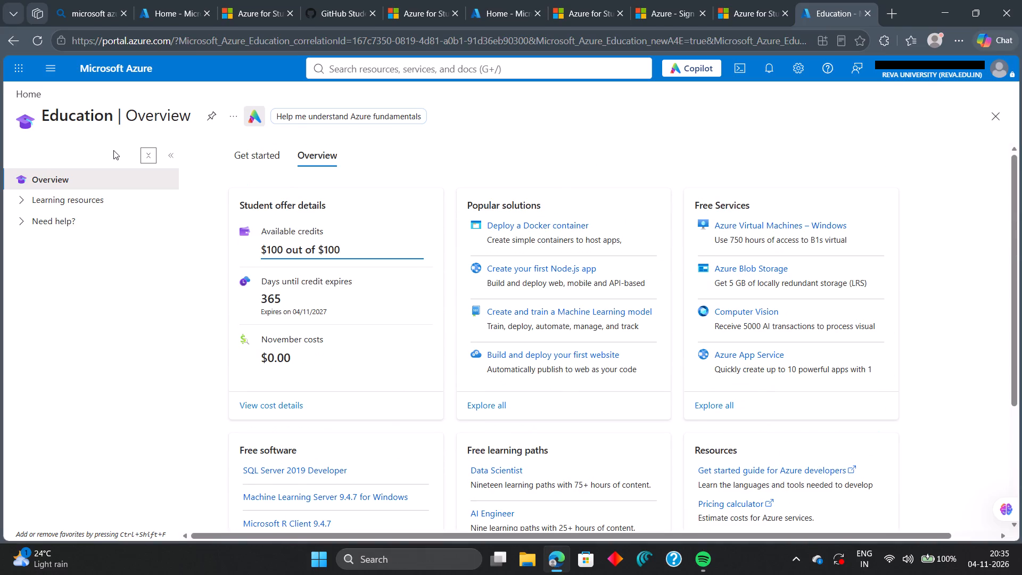
Open the Azure Virtual Machines – Windows offer from the free services on the Education overview.
scroll(957, 224, "down", 6)
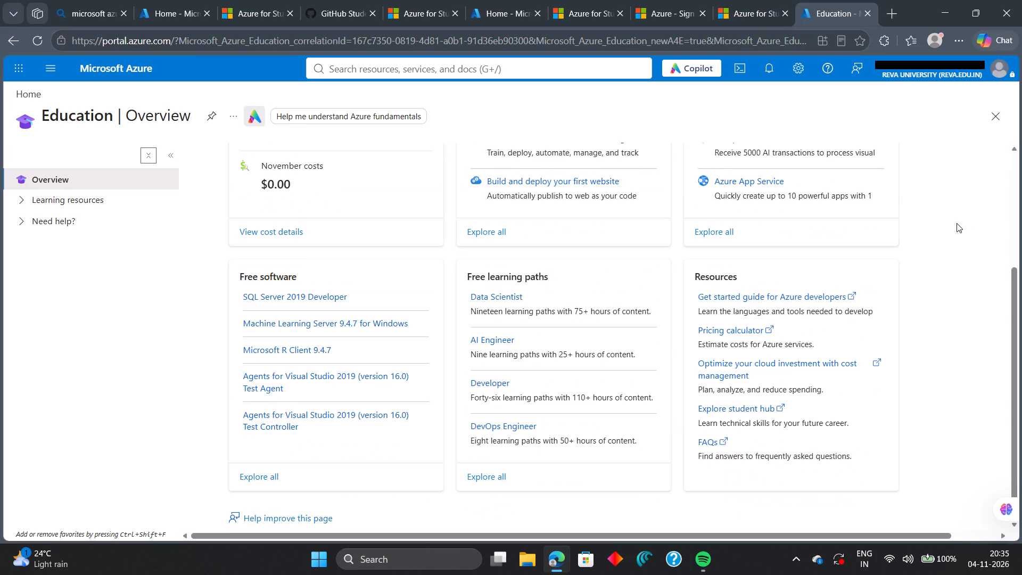
scroll(957, 223, "down", 2)
scroll(930, 390, "up", 9)
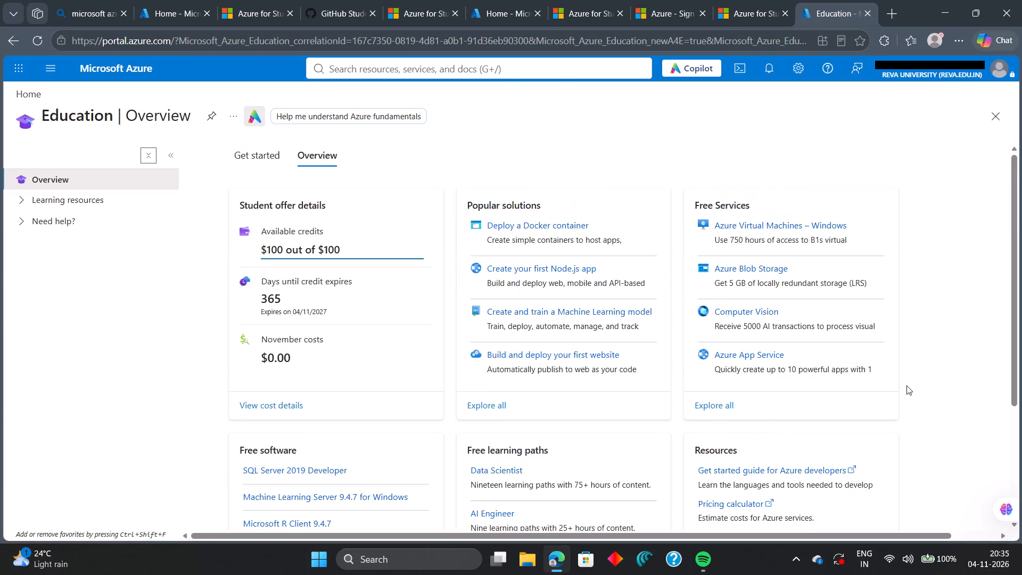
left_click(758, 224)
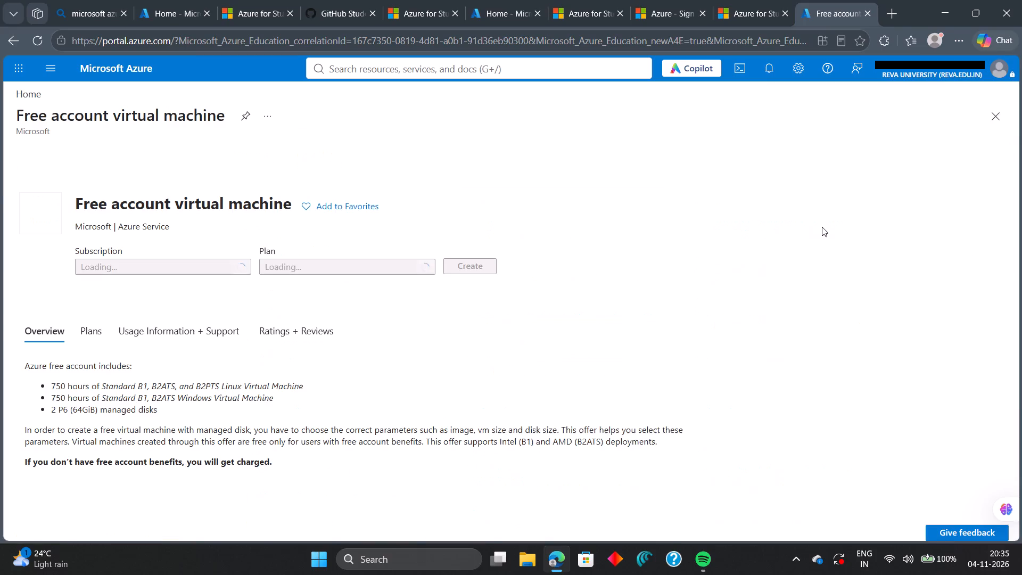
Check the subscription choices, pick the Free account virtual machine plan, and start creating the free virtual machine.
left_click(239, 283)
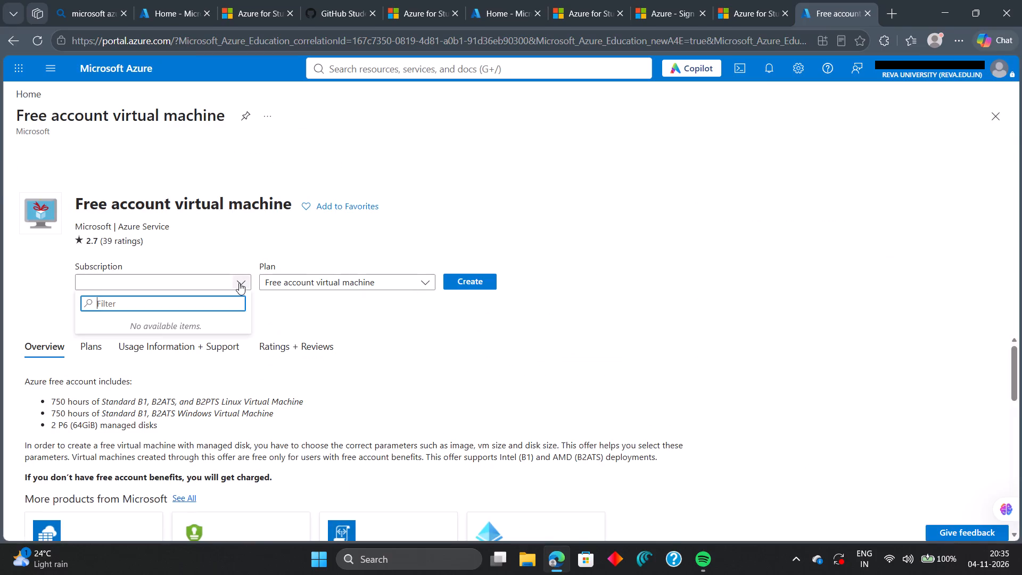
left_click(382, 347)
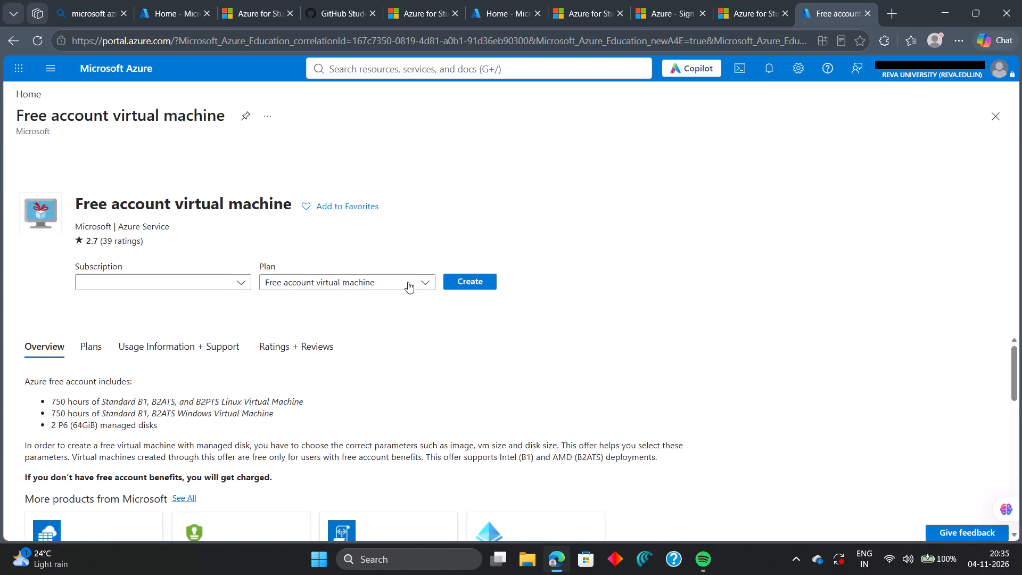
left_click(408, 282)
left_click(378, 301)
scroll(406, 345, "down", 1)
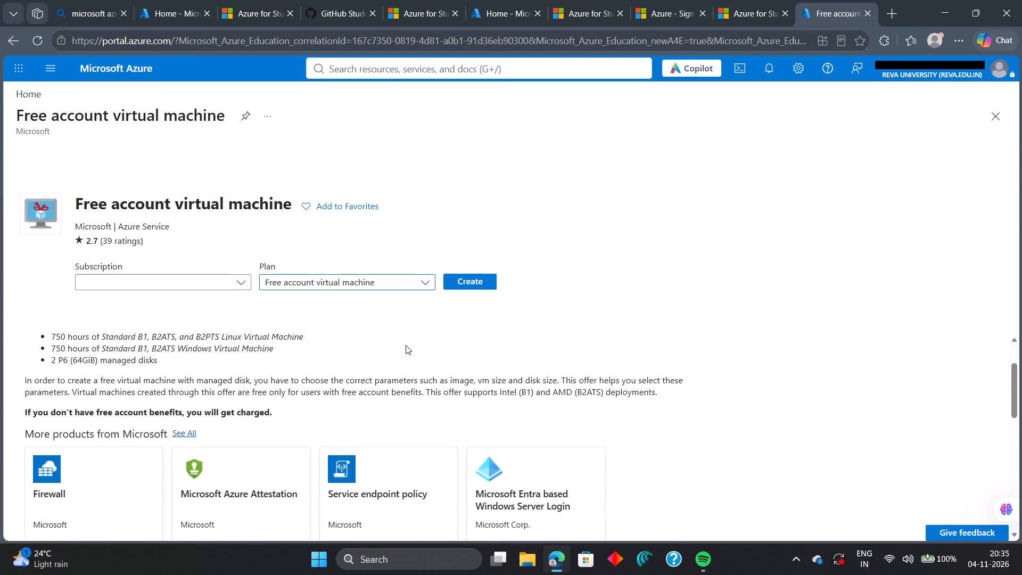
scroll(406, 345, "down", 4)
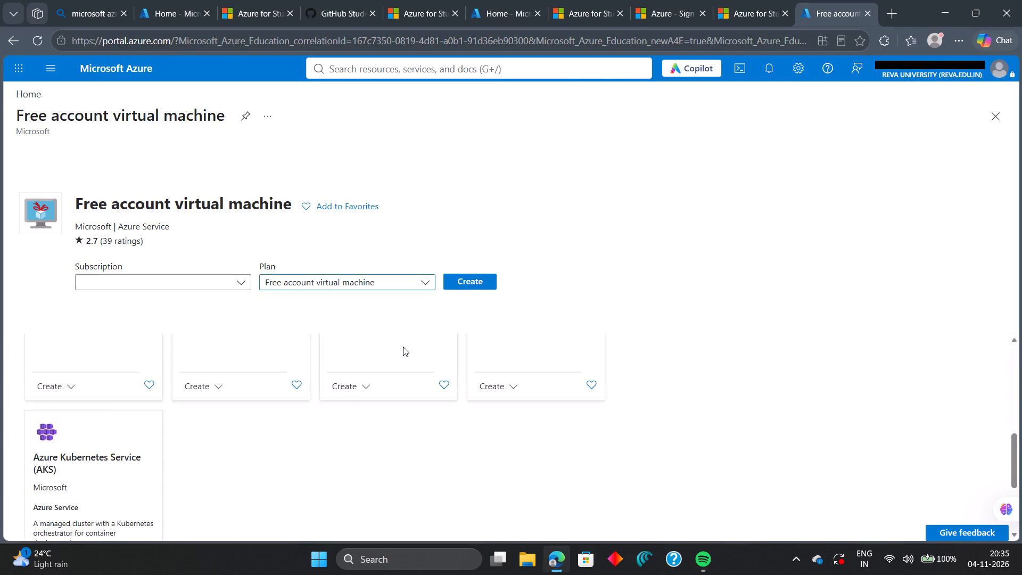
scroll(403, 347, "down", 3)
scroll(412, 392, "up", 11)
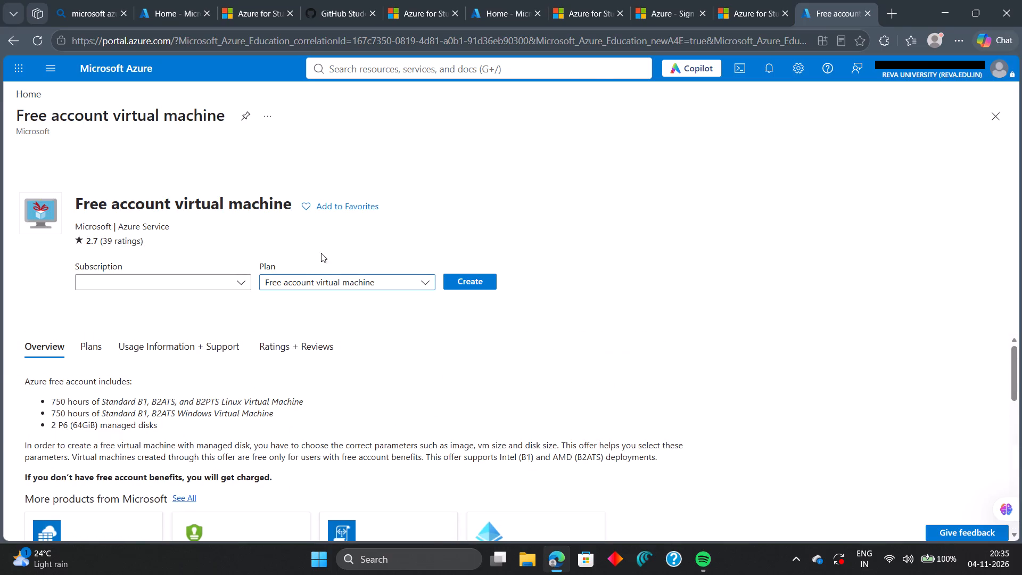
left_click(466, 282)
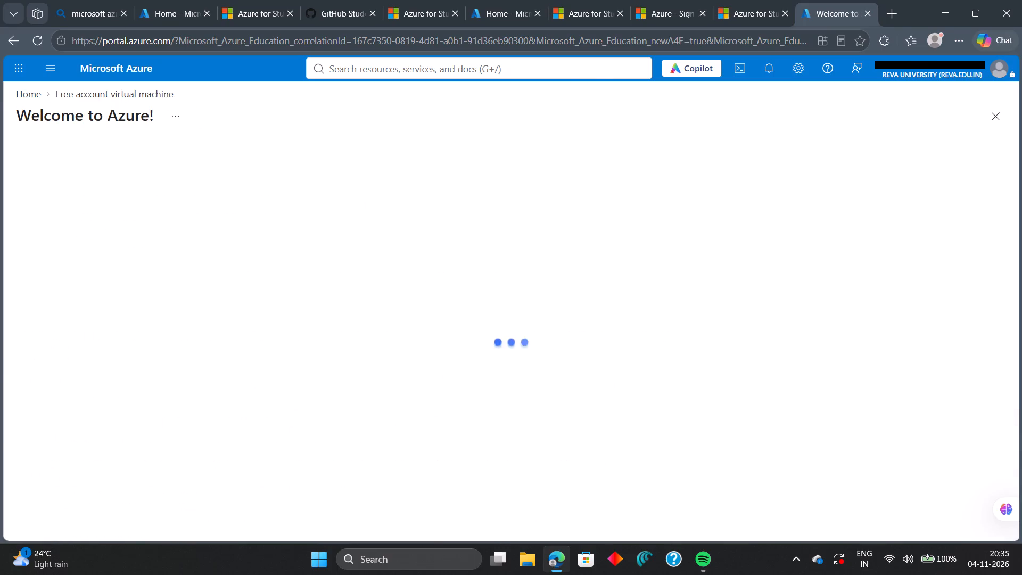
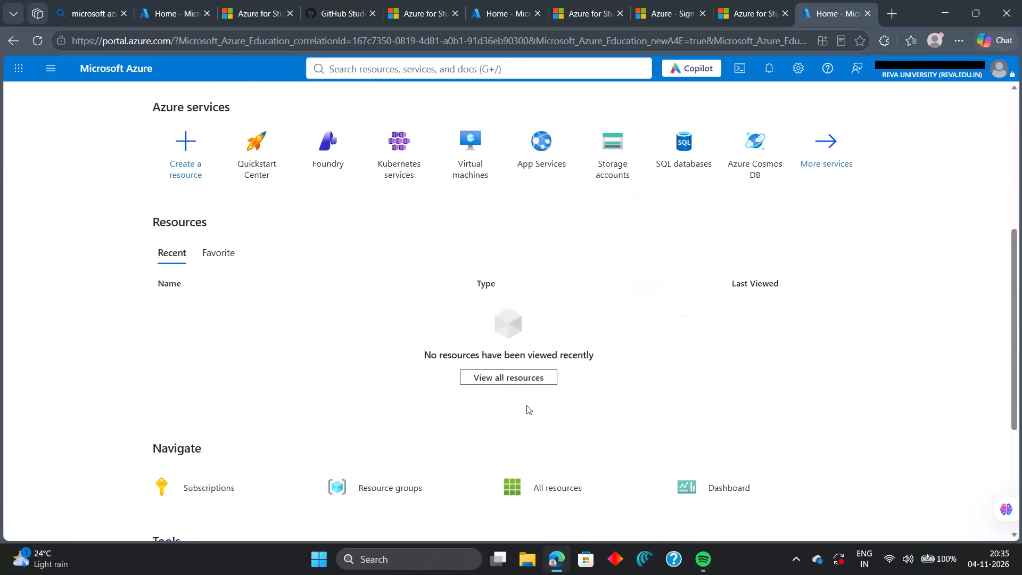
Start creating a resource from the Azure portal home page and choose Virtual machine among the popular Azure services.
scroll(526, 405, "up", 11)
scroll(440, 424, "down", 5)
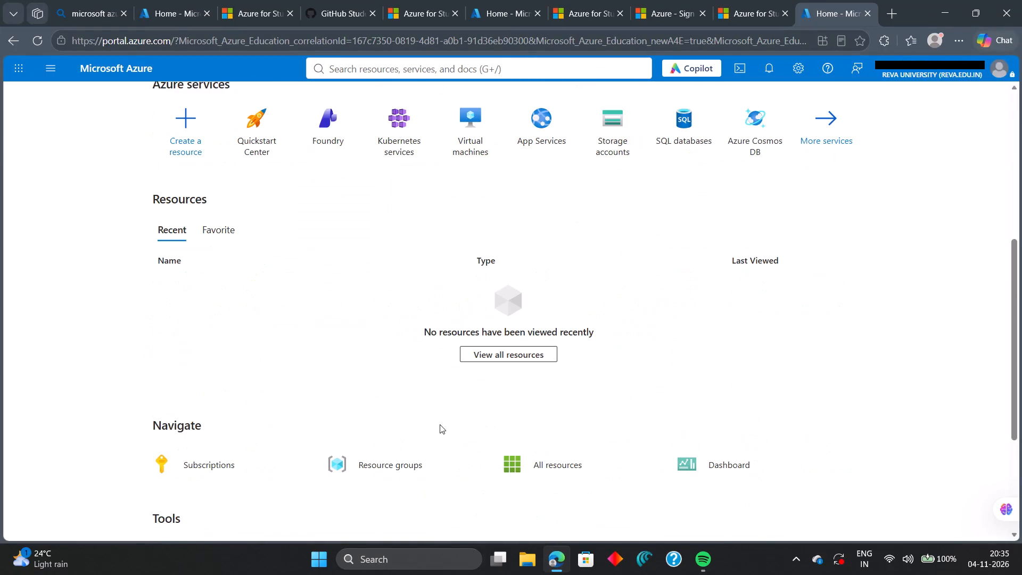
scroll(366, 371, "up", 1)
left_click(190, 194)
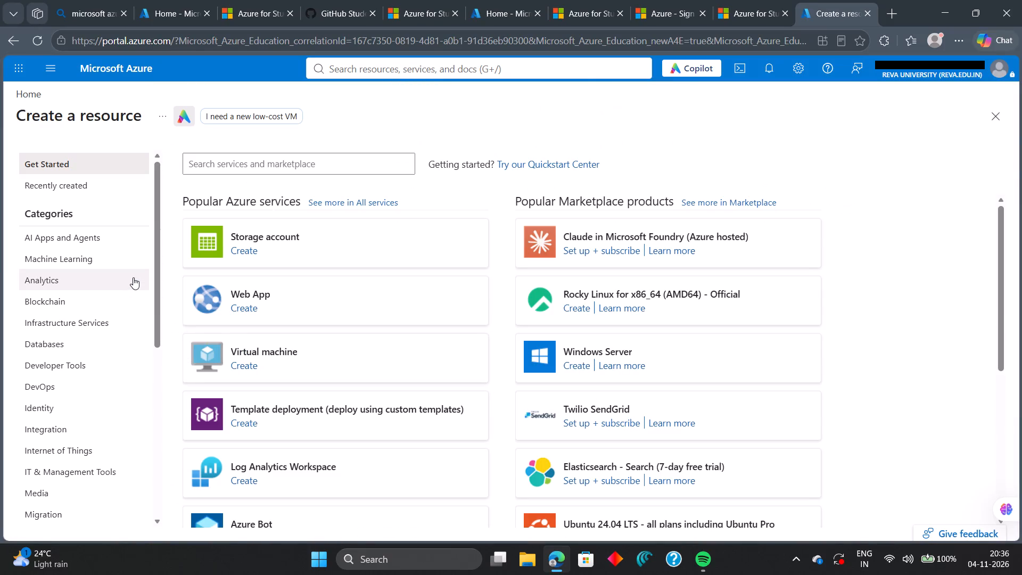
left_click(257, 352)
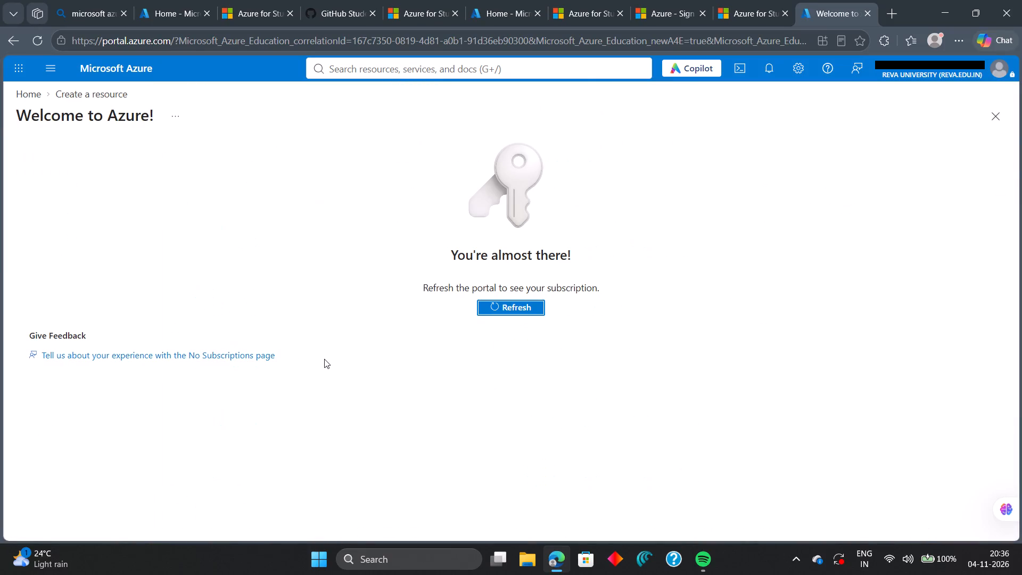
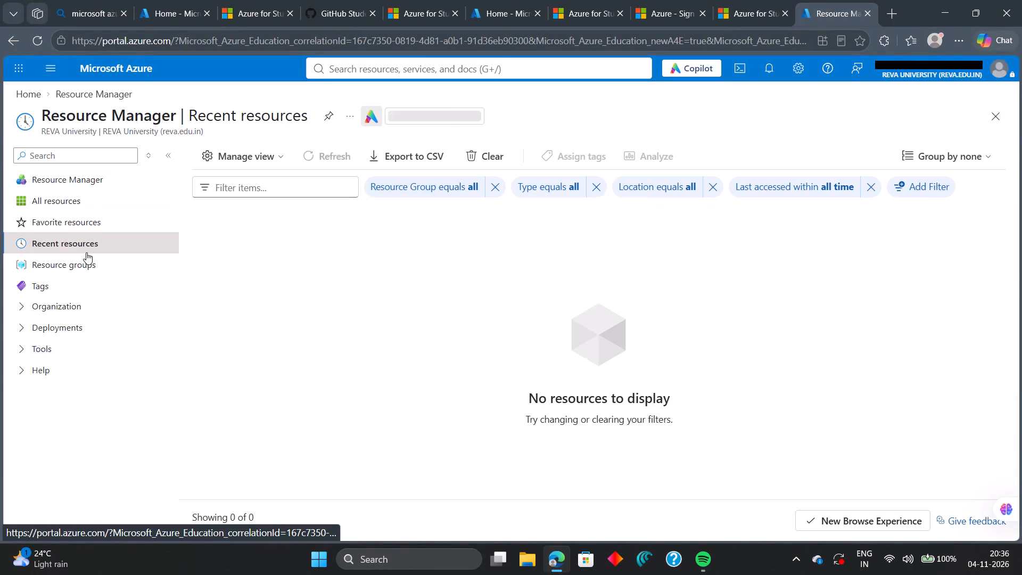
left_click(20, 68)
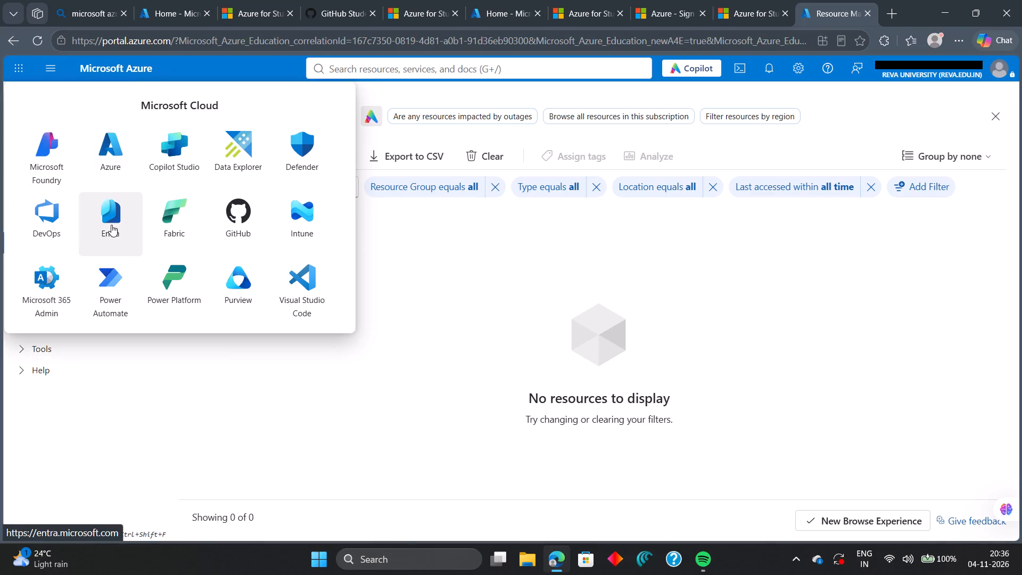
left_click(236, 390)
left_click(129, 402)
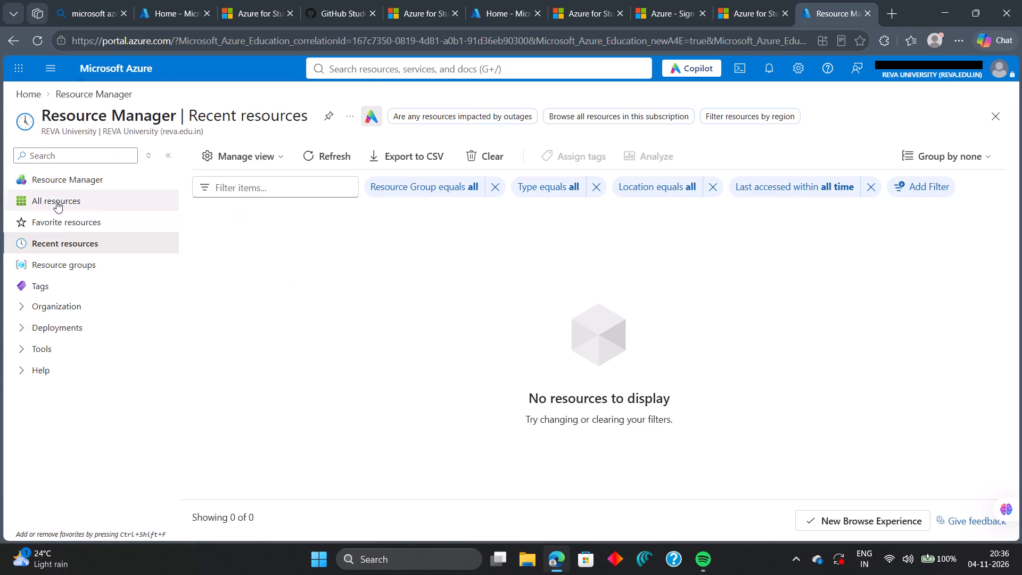
Examine the Resource Manager overview, the subscriptions list, and the Organization and Deployments sections.
left_click(55, 183)
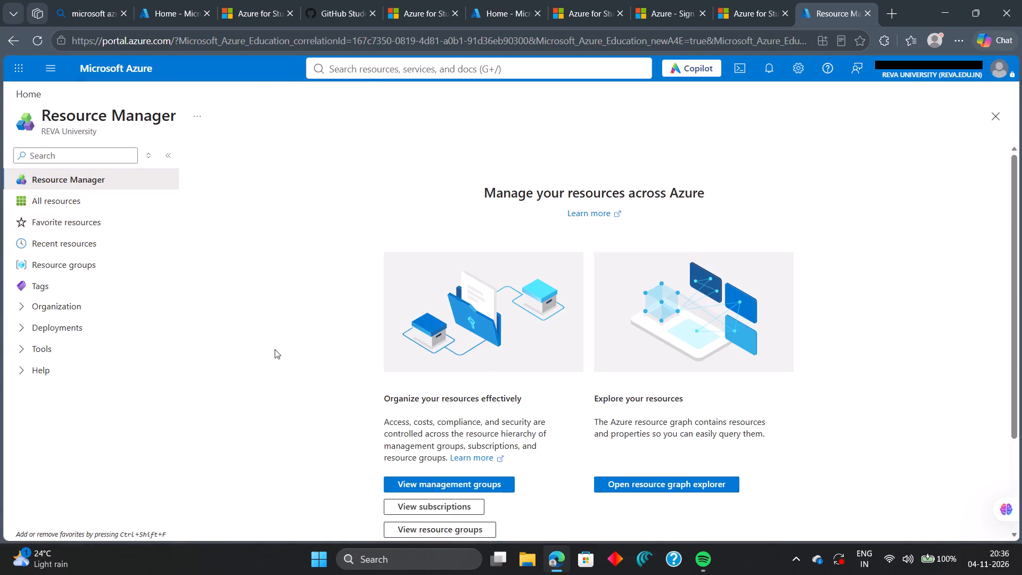
scroll(275, 350, "down", 2)
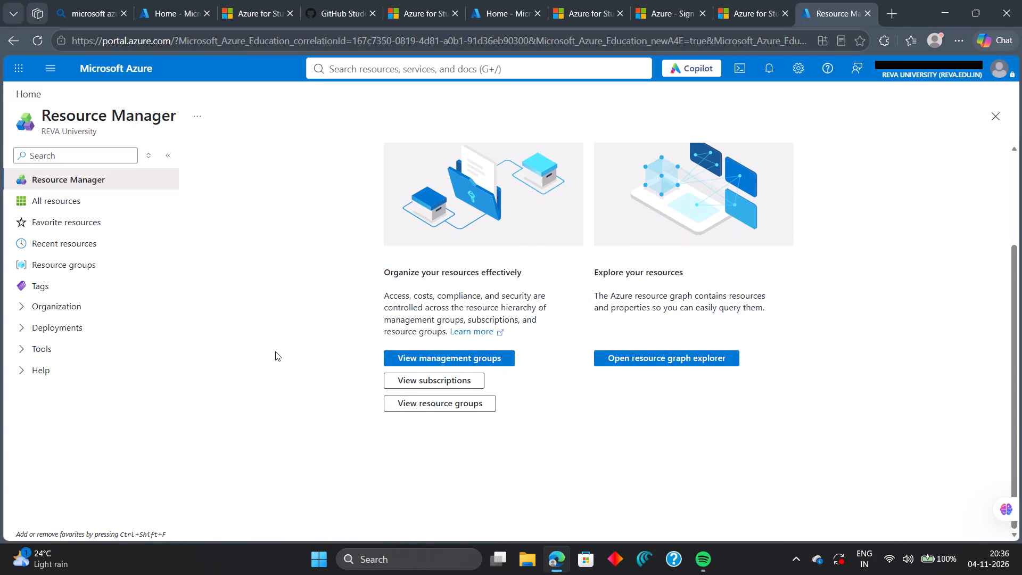
left_click(389, 383)
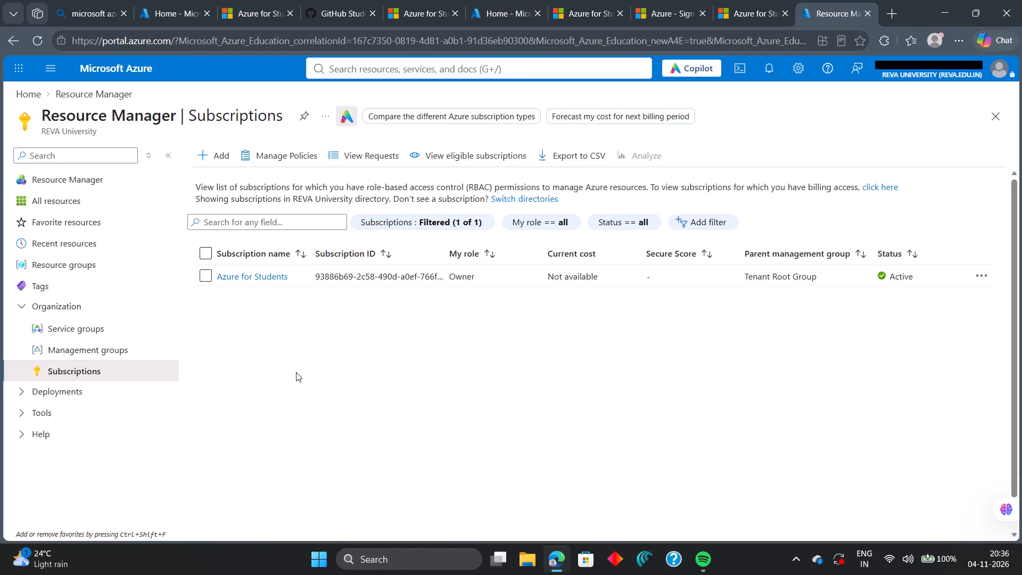
left_click(26, 391)
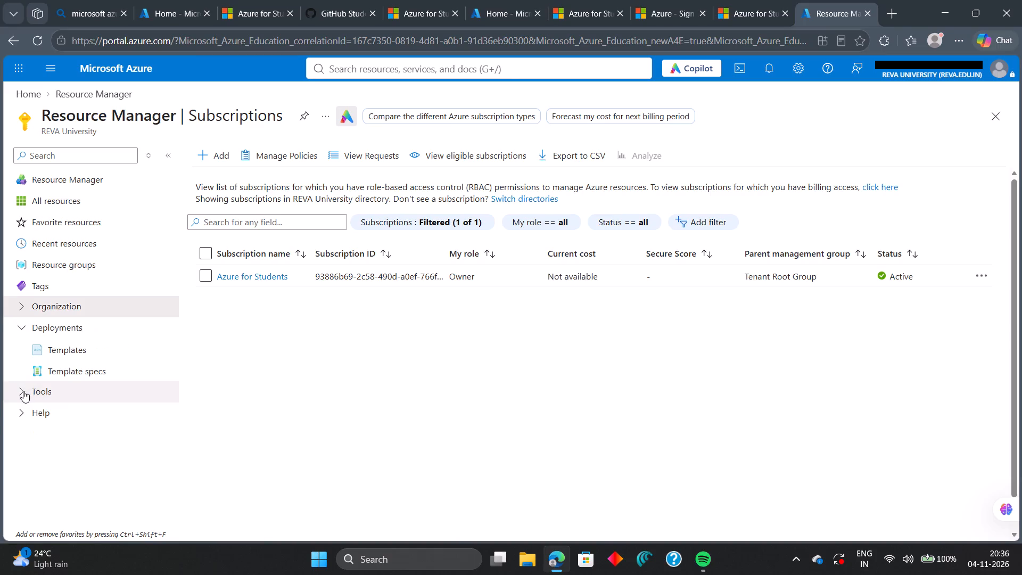
left_click(25, 306)
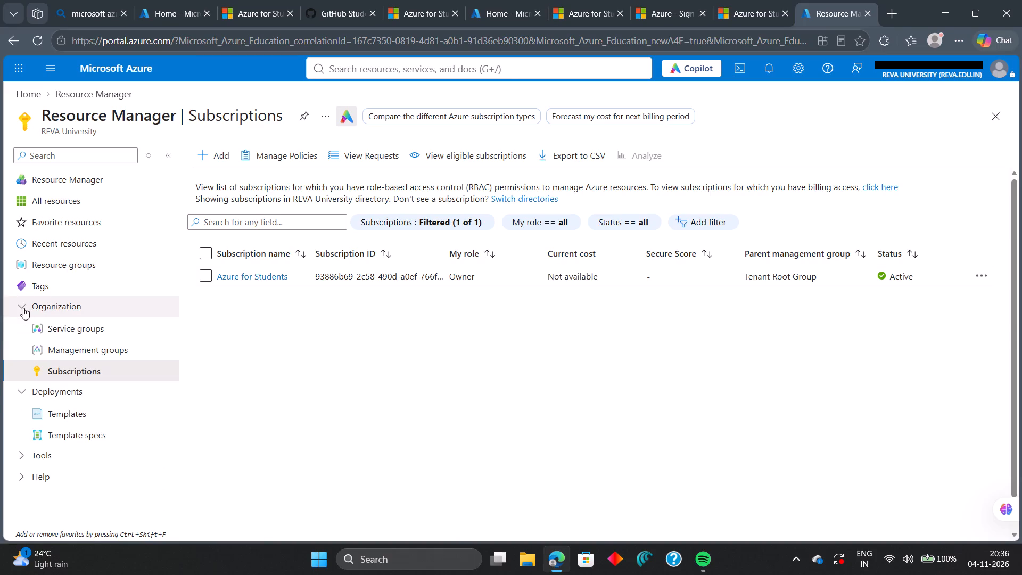
left_click(23, 308)
scroll(23, 308, "up", 3)
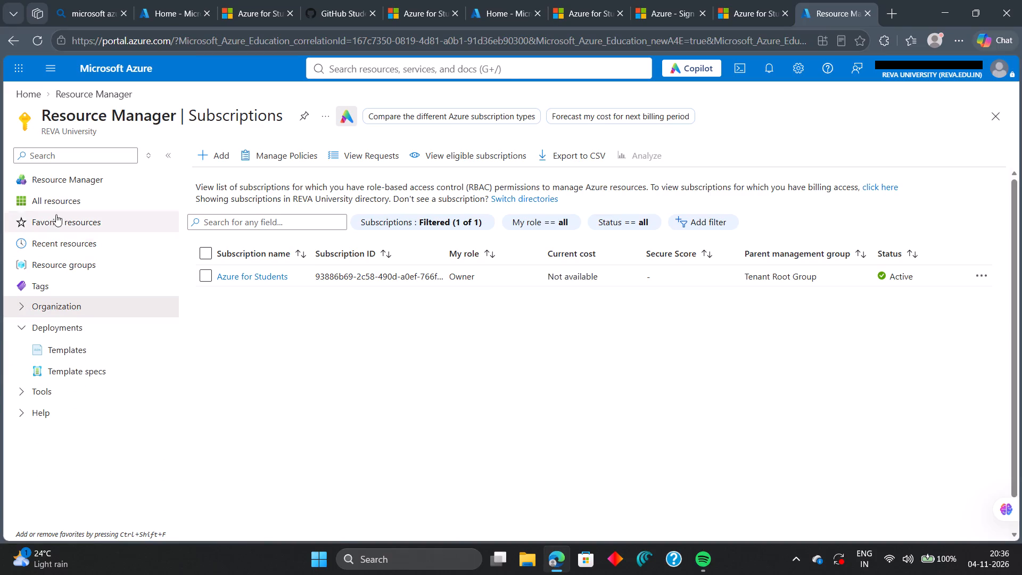
Start creating a resource from All resources in Resource Manager and choose to create a Virtual machine among the popular Azure services.
left_click(69, 194)
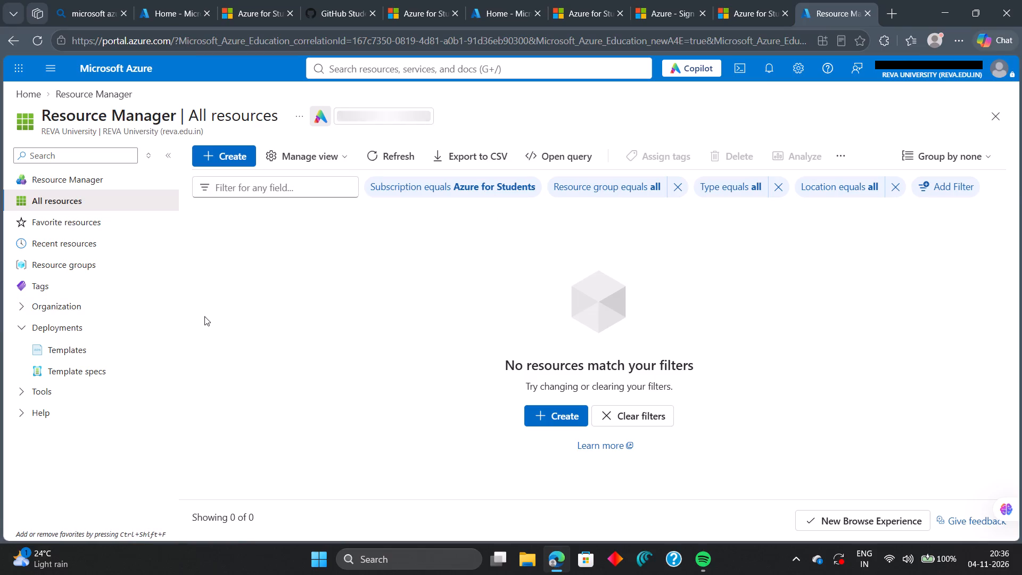
left_click(229, 151)
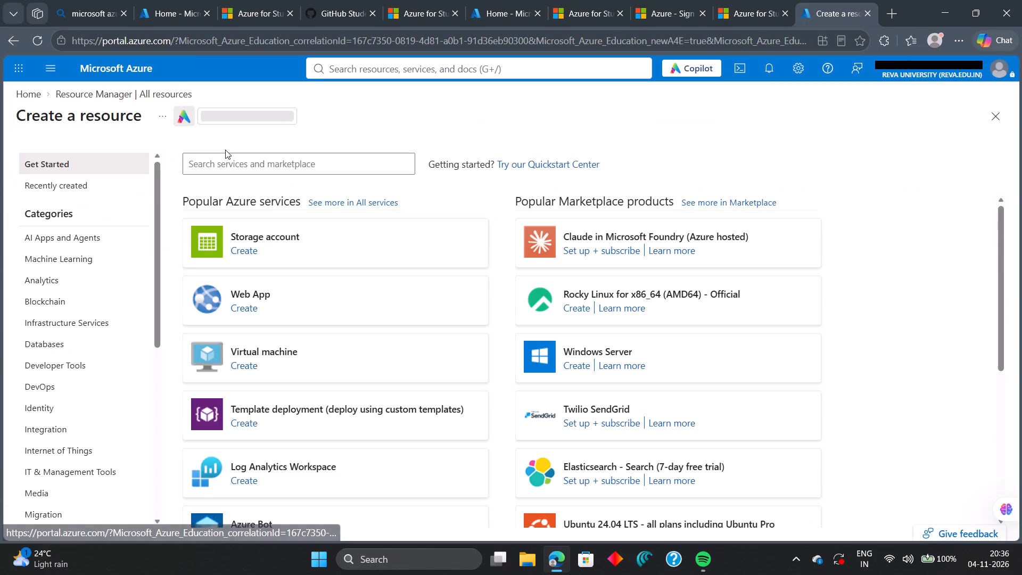
left_click(244, 365)
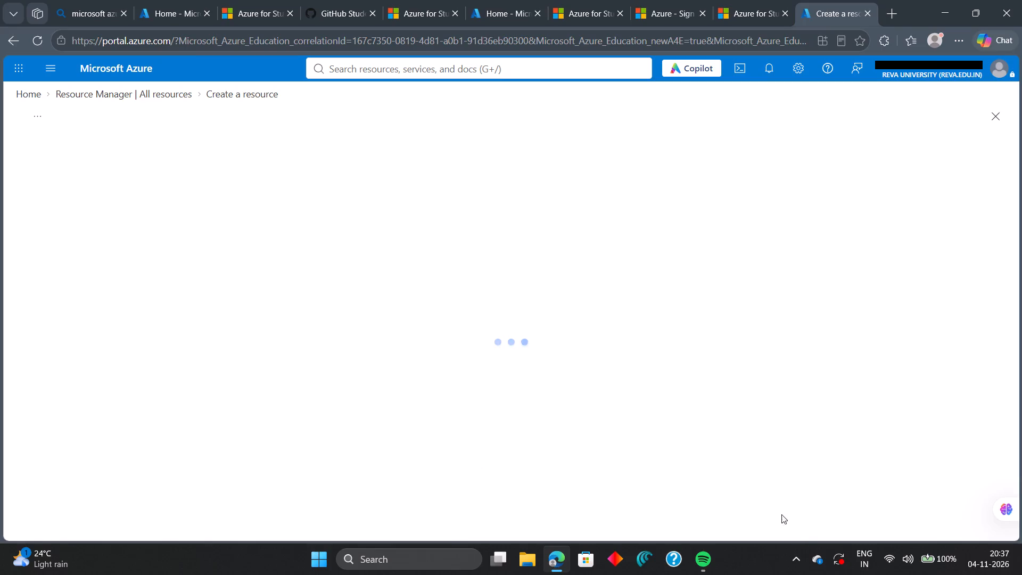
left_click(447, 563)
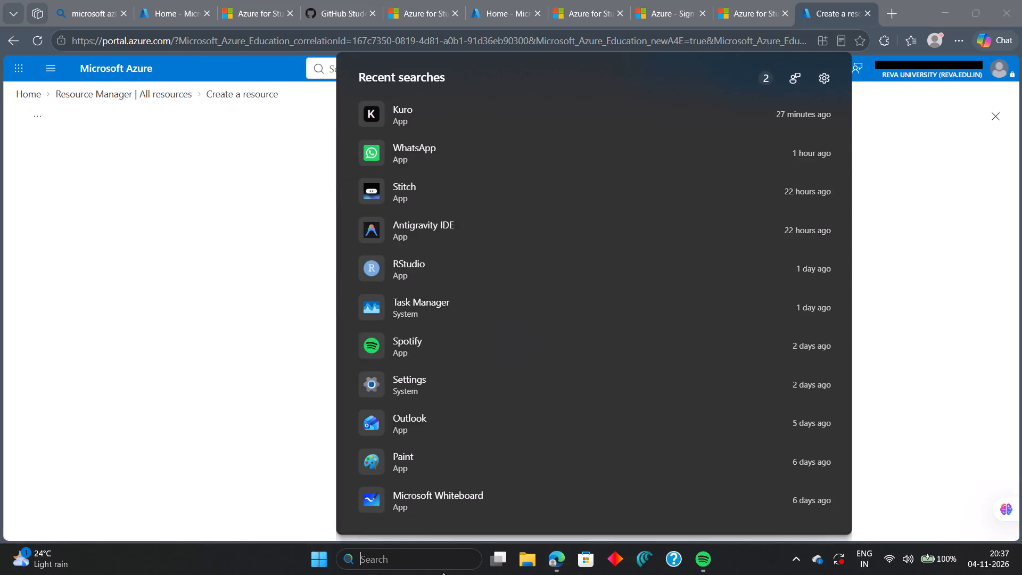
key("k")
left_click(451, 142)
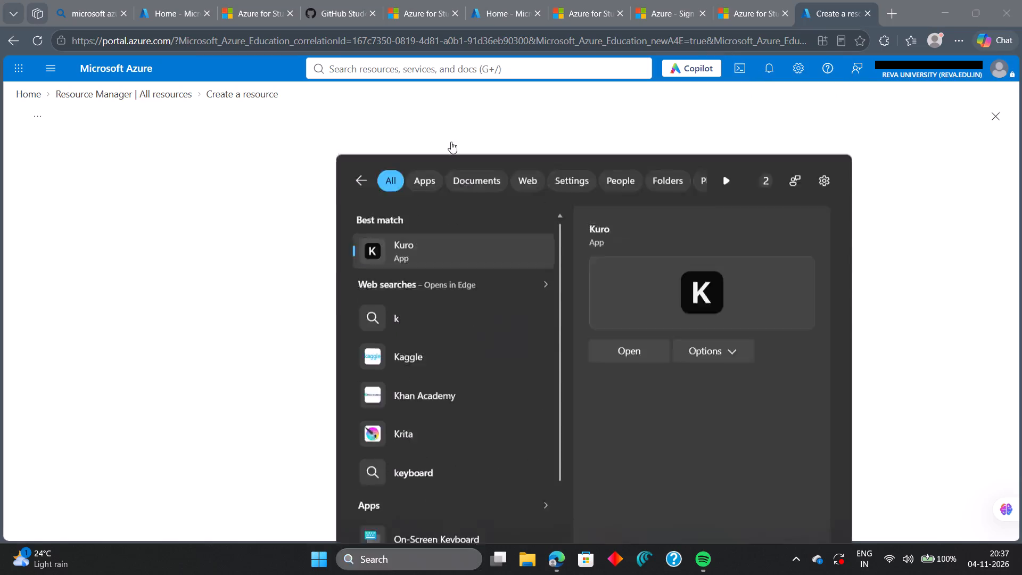
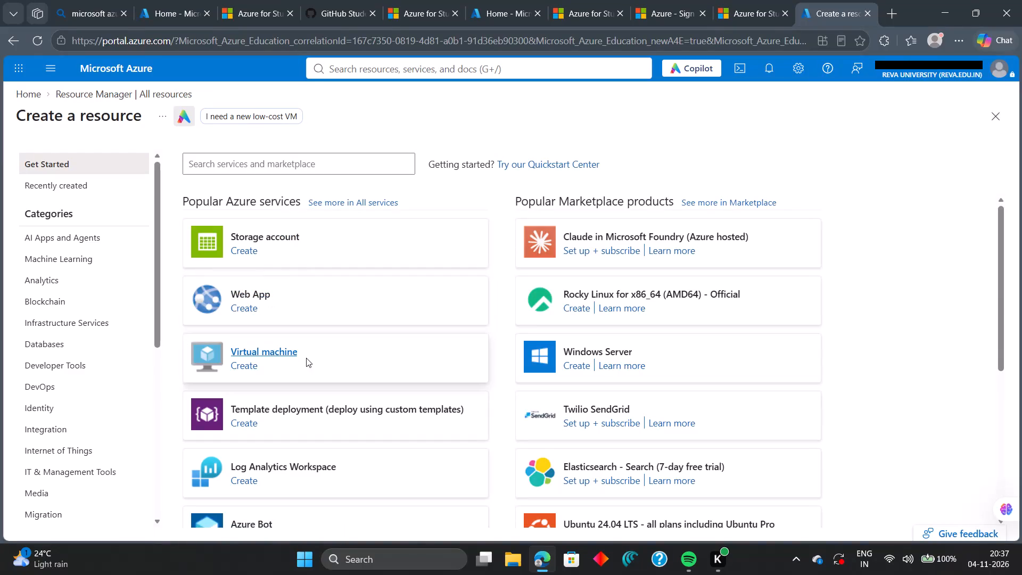
Open the creation form for a Virtual machine from the popular Azure services.
left_click(253, 368)
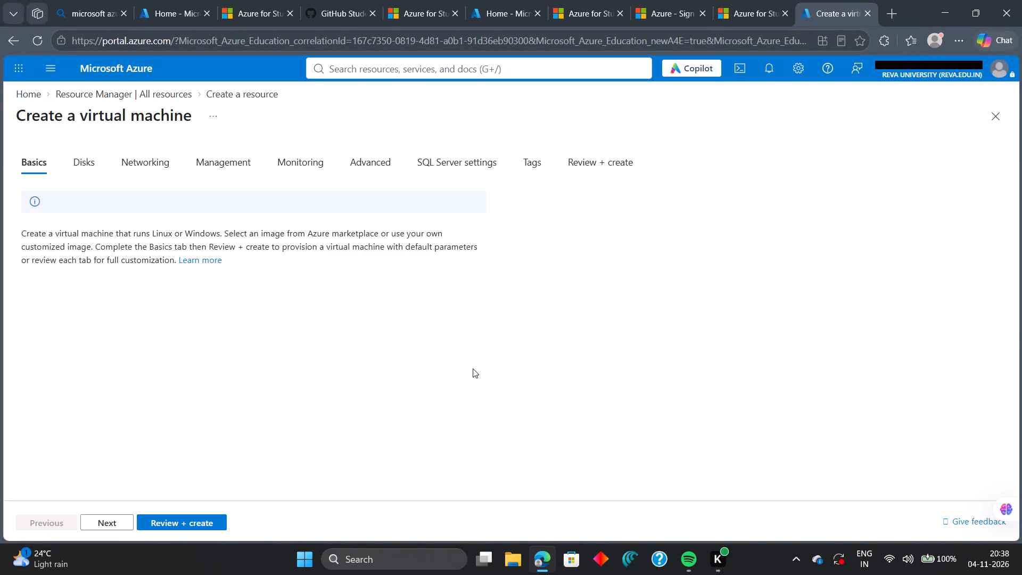
Examine the project details, the resource group choices and the available regions in the virtual machine form.
scroll(585, 287, "down", 2)
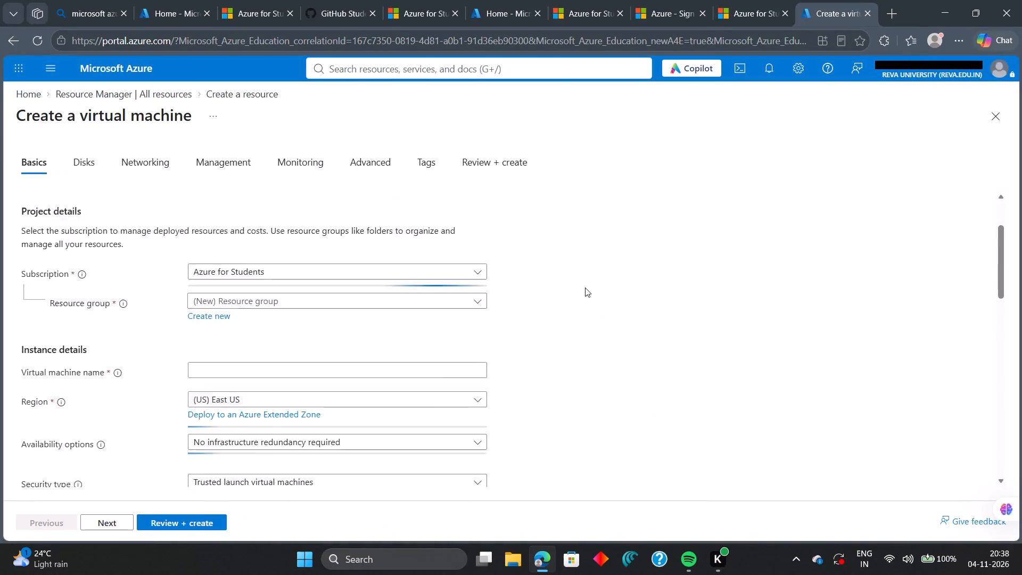
left_click(458, 256)
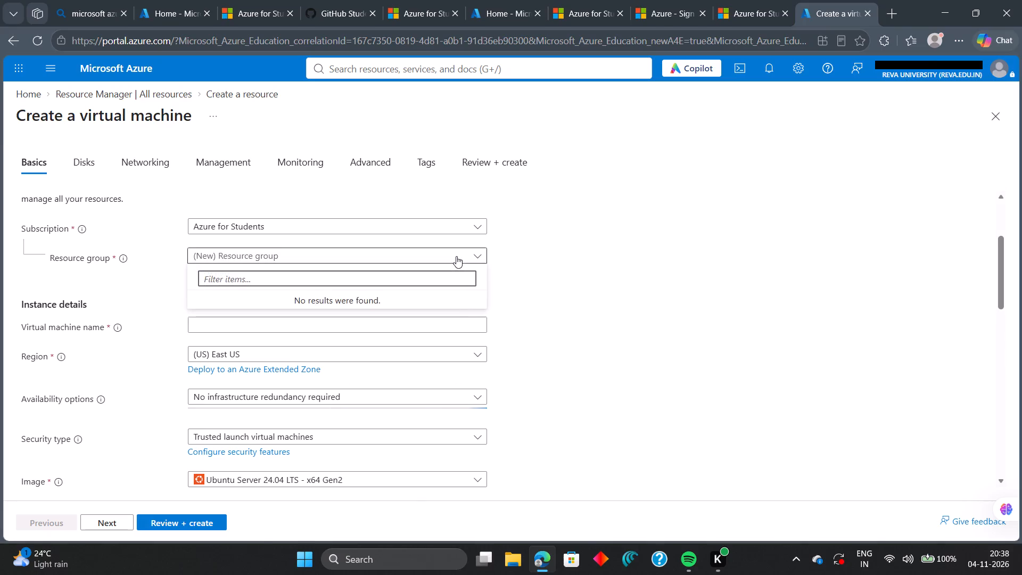
left_click(601, 279)
scroll(599, 279, "up", 5)
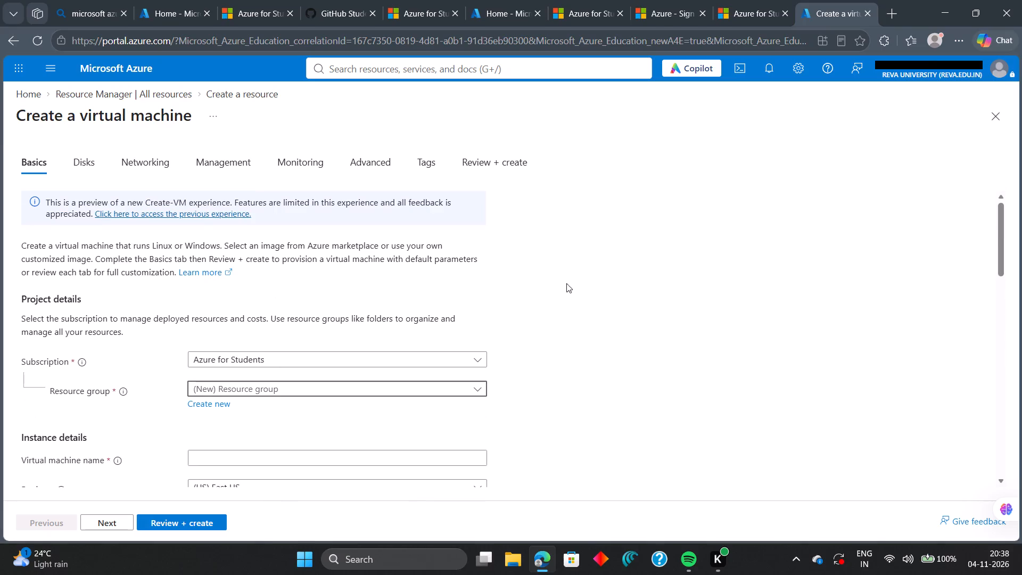
scroll(414, 290, "down", 2)
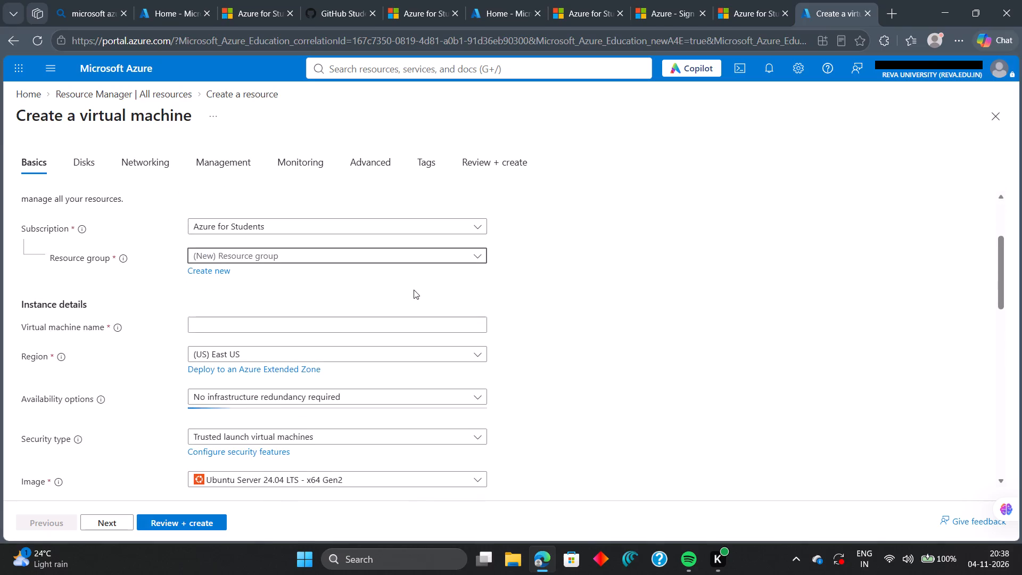
scroll(412, 290, "down", 1)
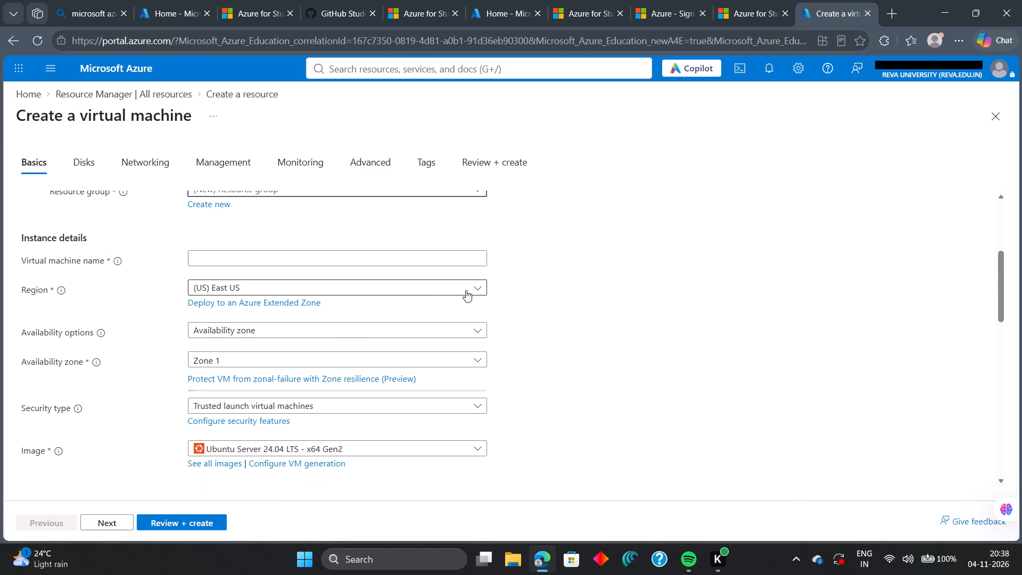
left_click(466, 290)
scroll(544, 352, "down", 2)
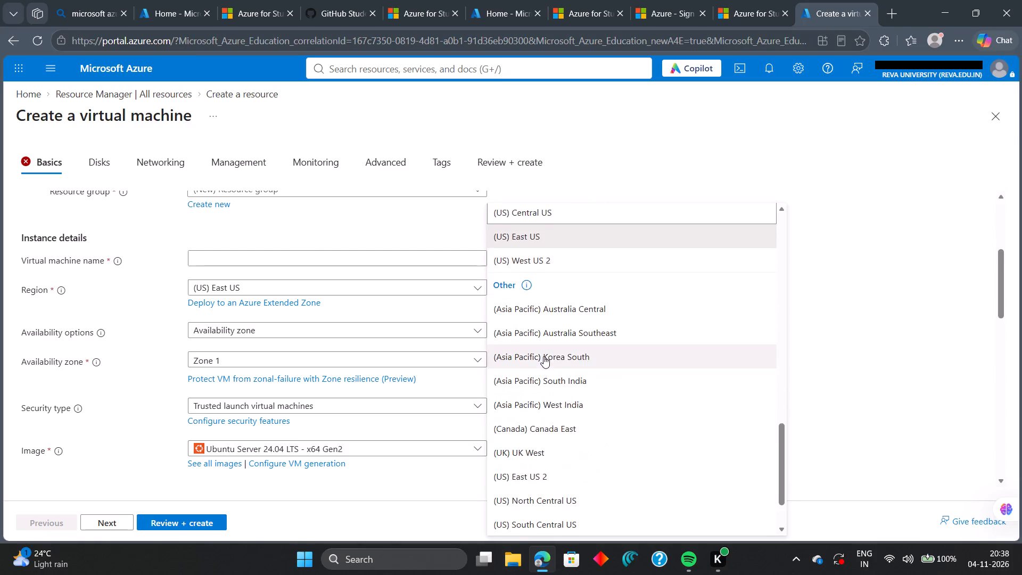
scroll(543, 356, "down", 2)
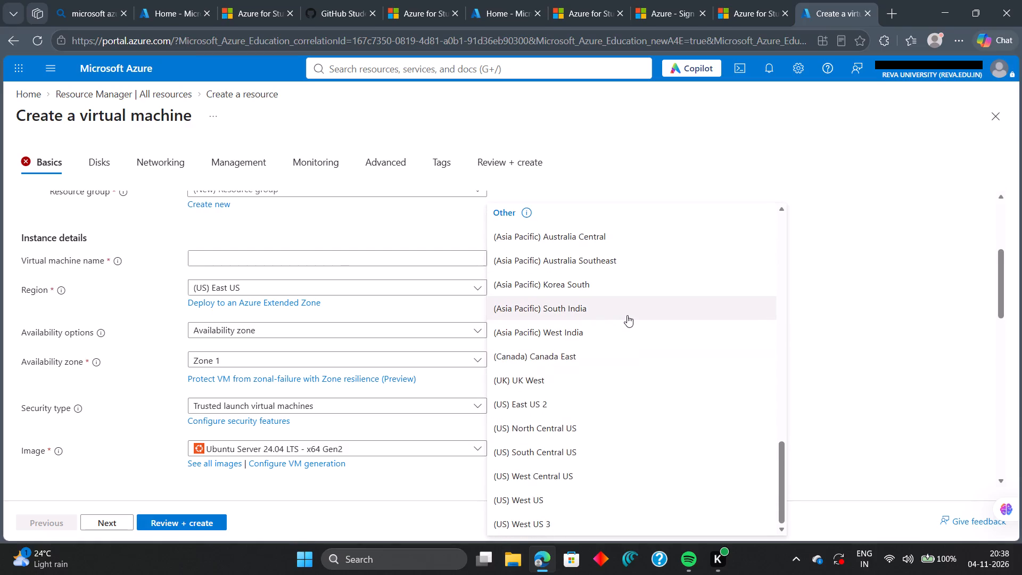
left_click(865, 324)
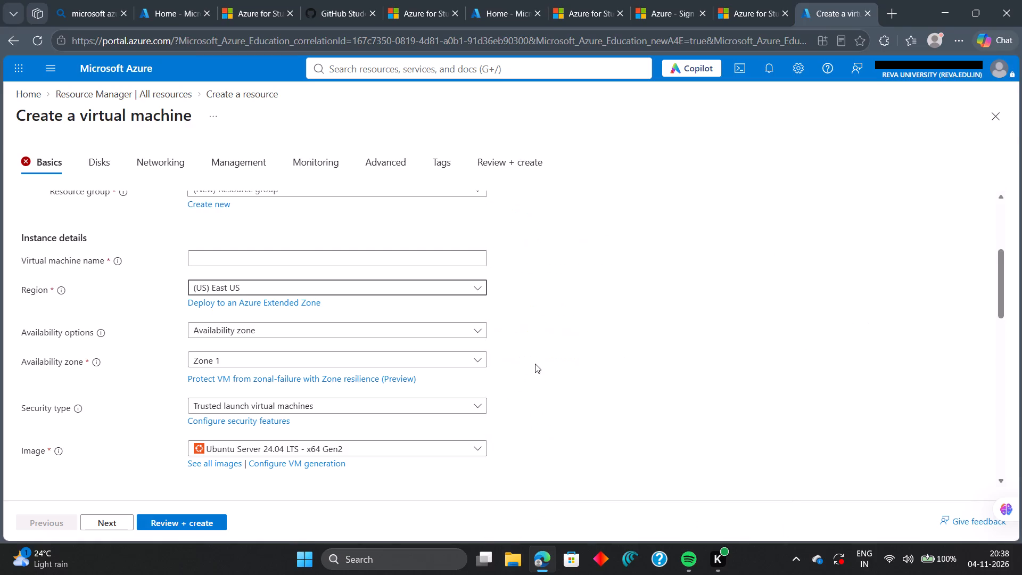
Examine the available images, the recommended VM sizes and the administrator account options.
scroll(535, 364, "down", 1)
left_click(465, 377)
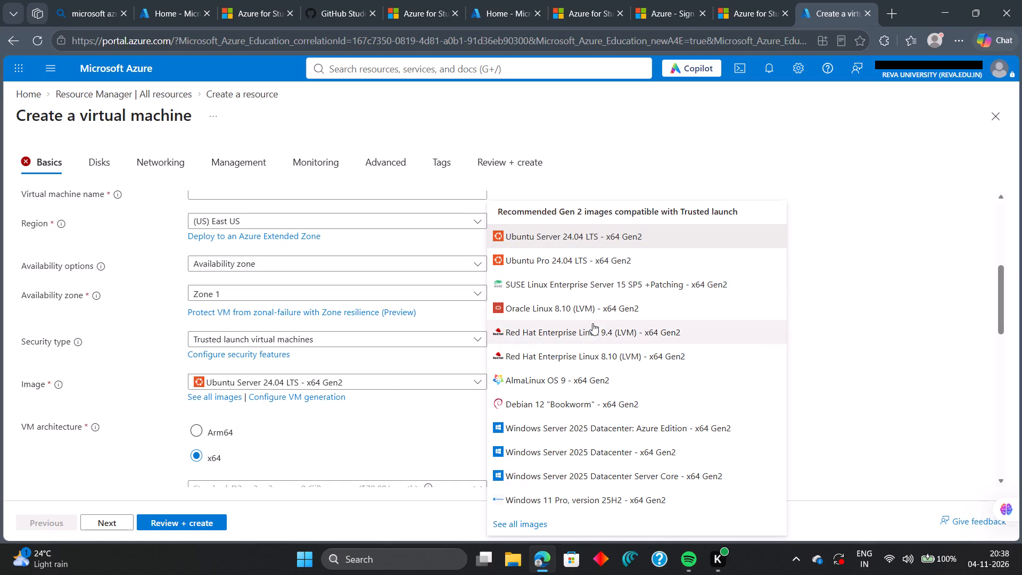
scroll(592, 325, "down", 3)
left_click(853, 326)
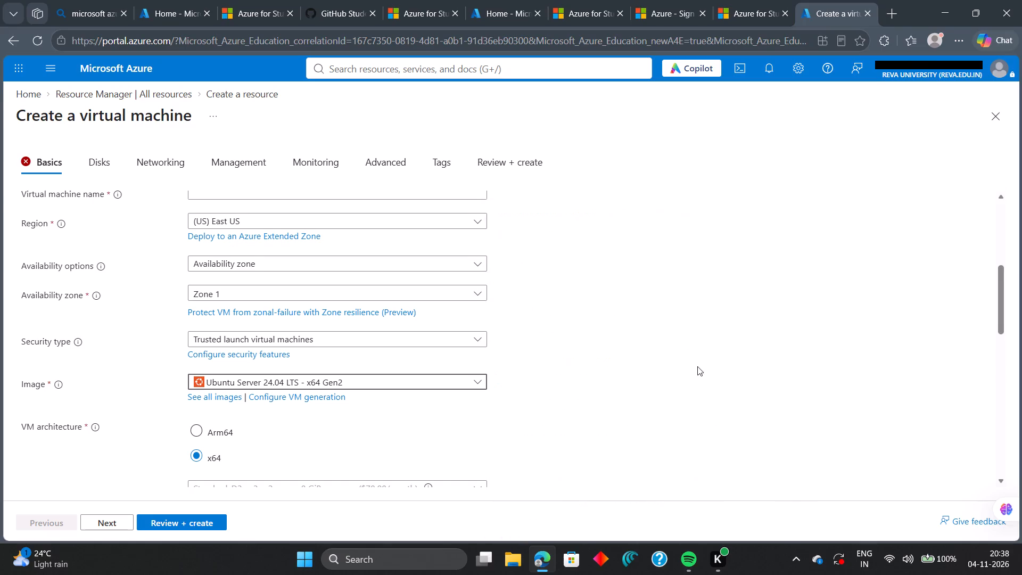
scroll(686, 370, "down", 3)
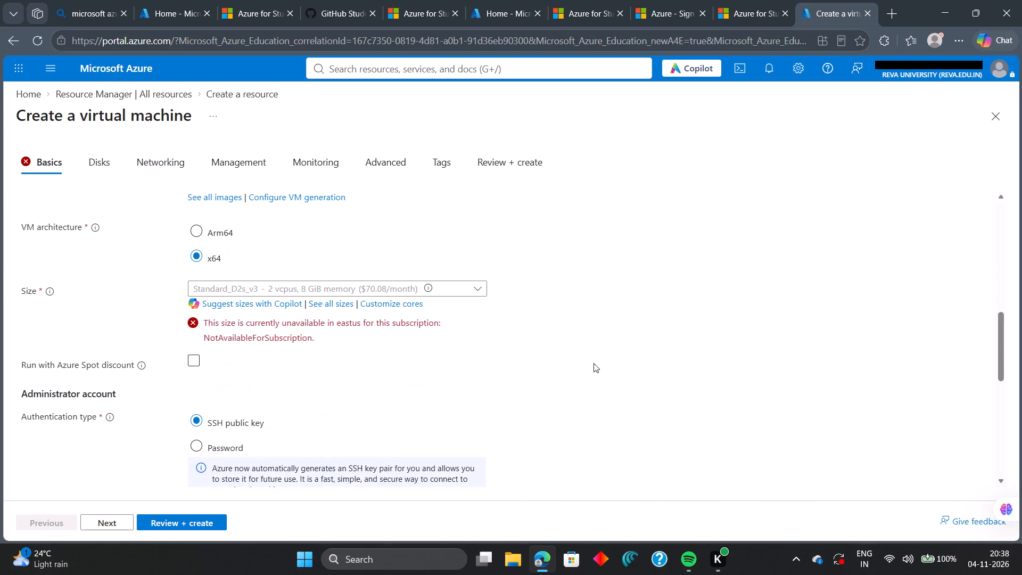
left_click(440, 295)
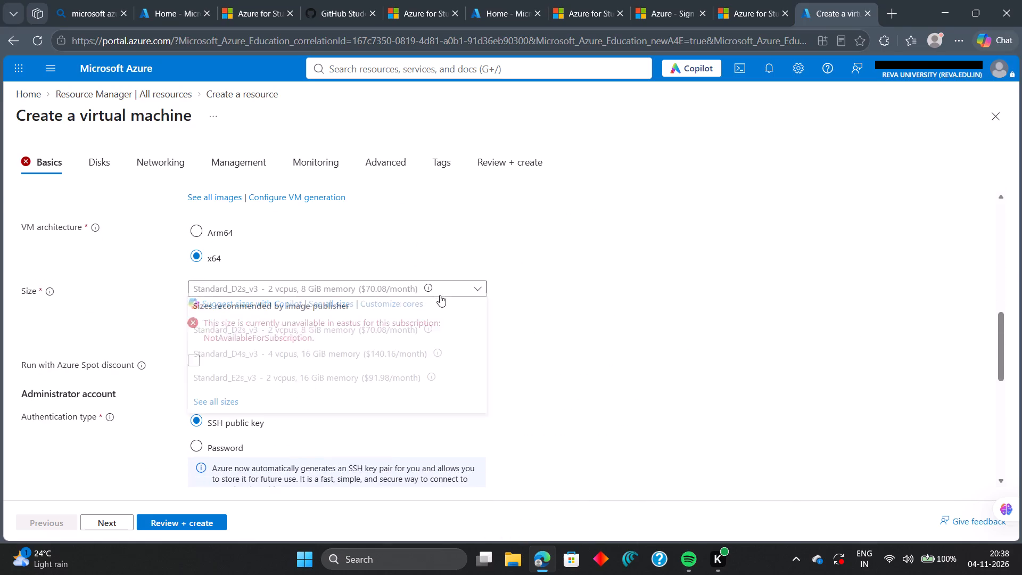
scroll(261, 336, "down", 1)
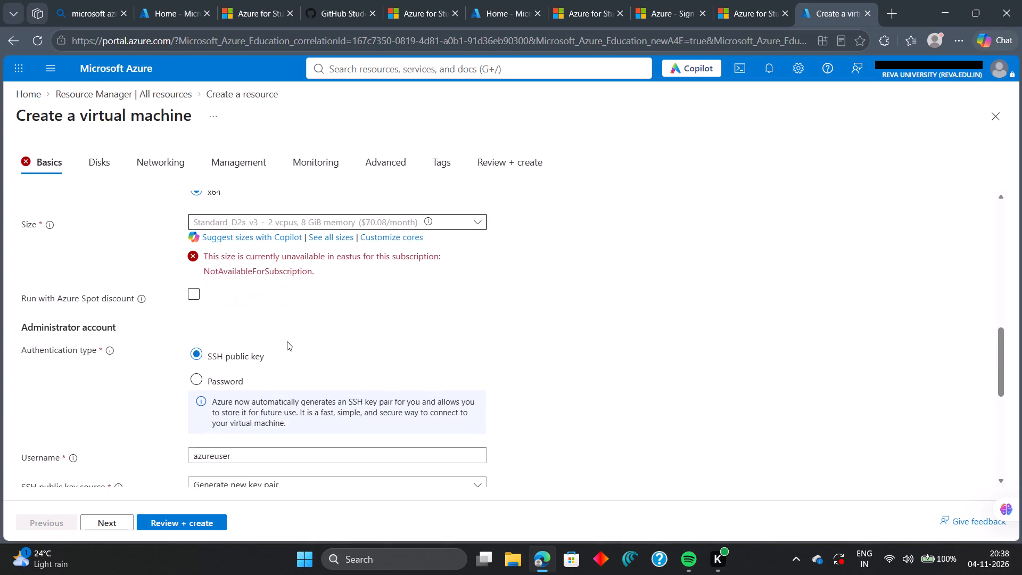
scroll(287, 341, "up", 1)
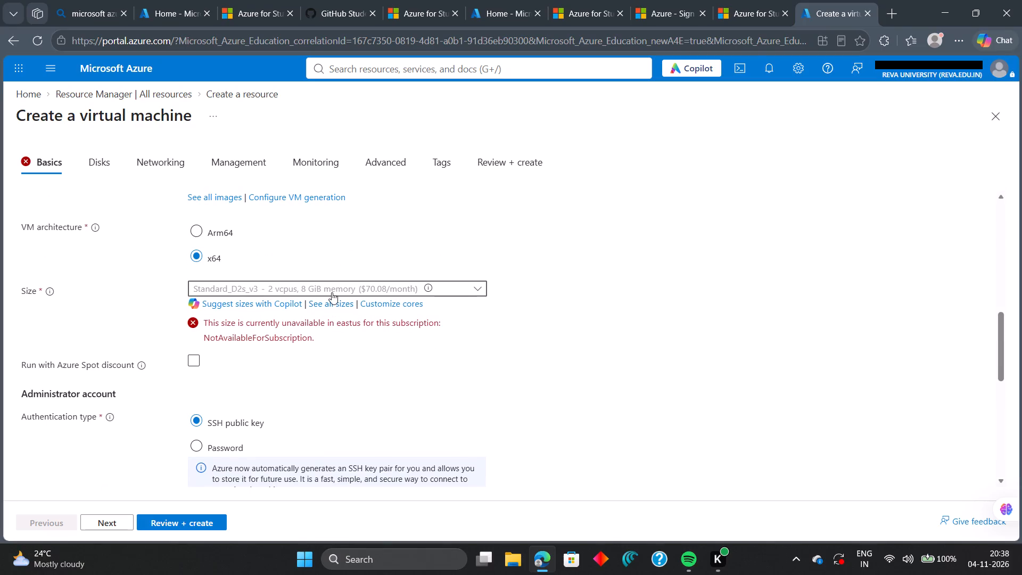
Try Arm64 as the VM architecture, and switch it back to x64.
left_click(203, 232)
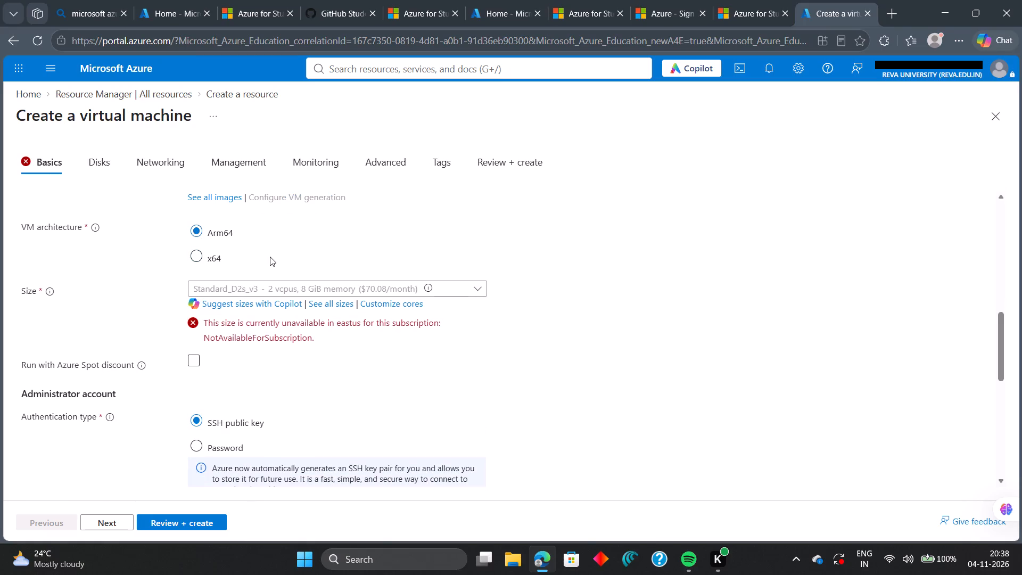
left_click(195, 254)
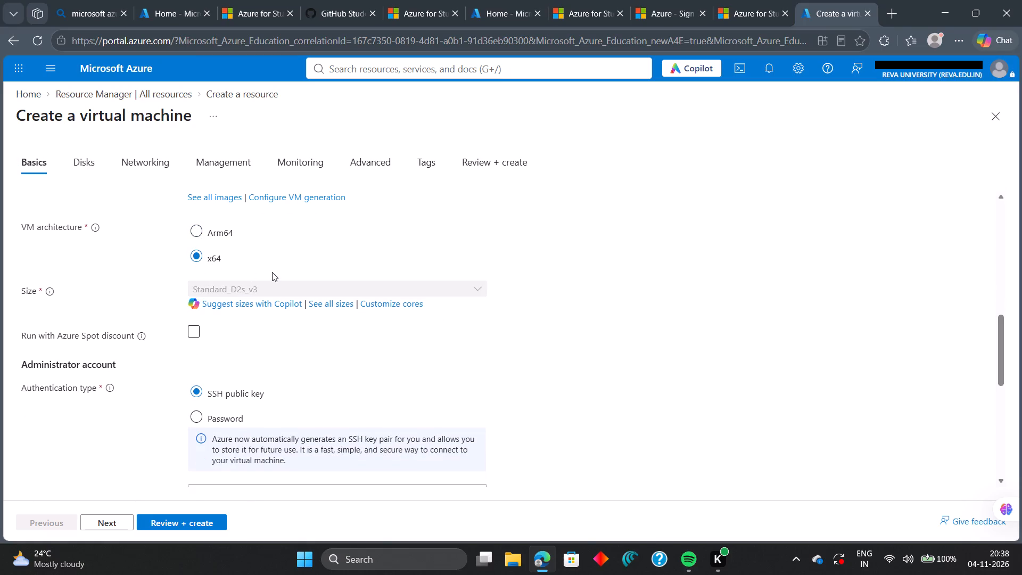
Open the full list of VM sizes and set the display cost to Hourly.
left_click(277, 289)
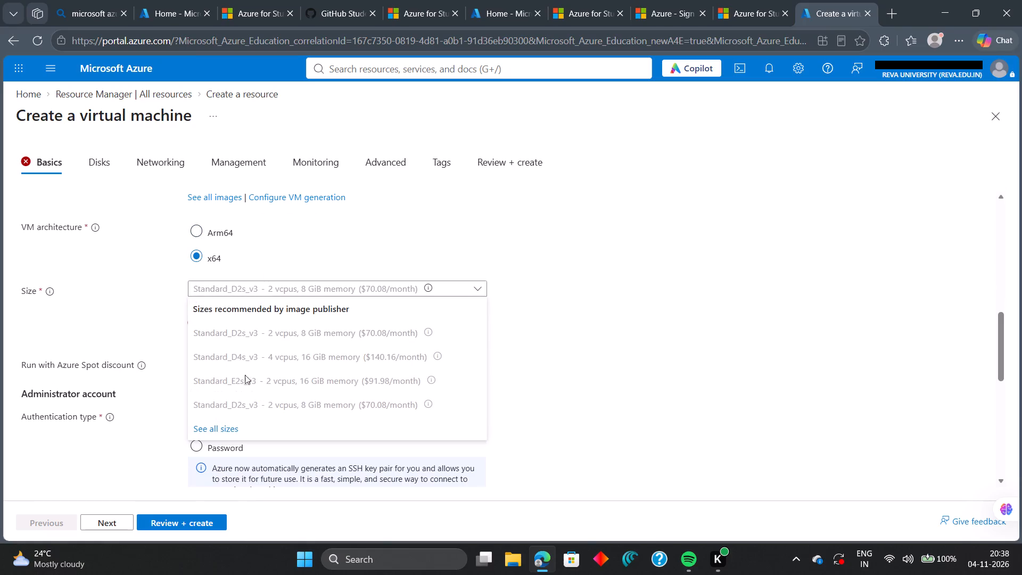
left_click(235, 418)
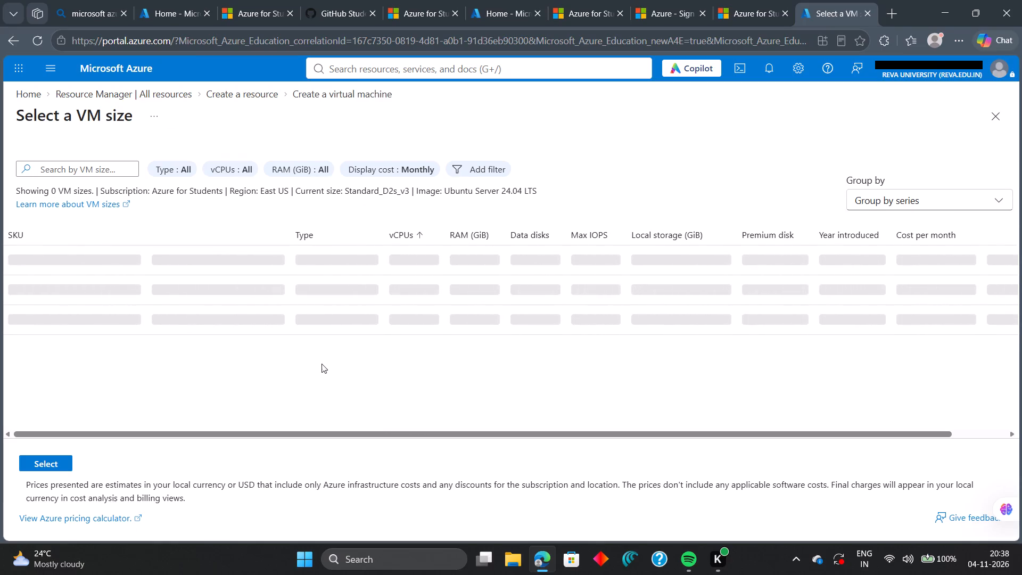
scroll(355, 372, "down", 2)
scroll(607, 377, "up", 5)
left_click(393, 167)
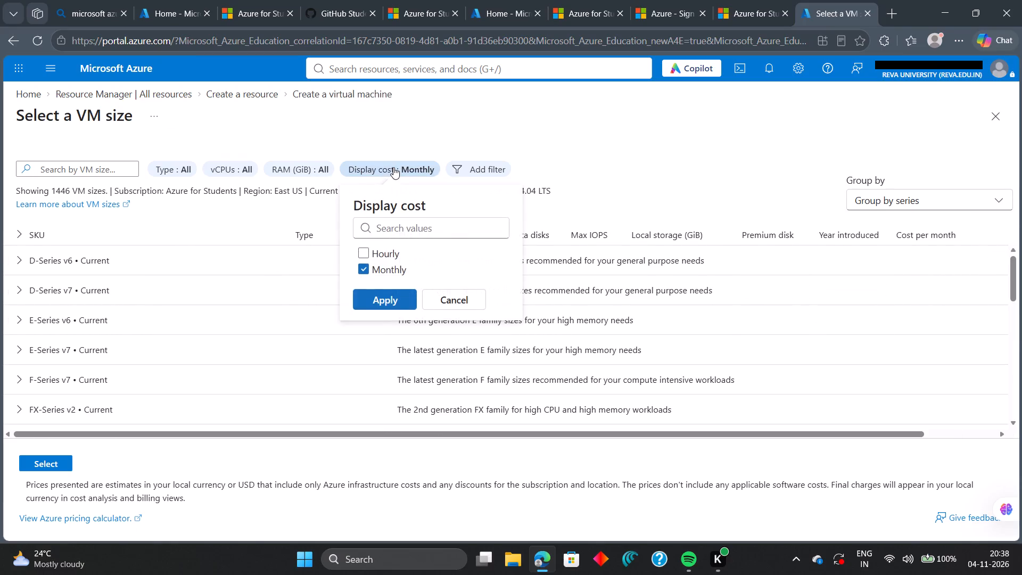
left_click(368, 257)
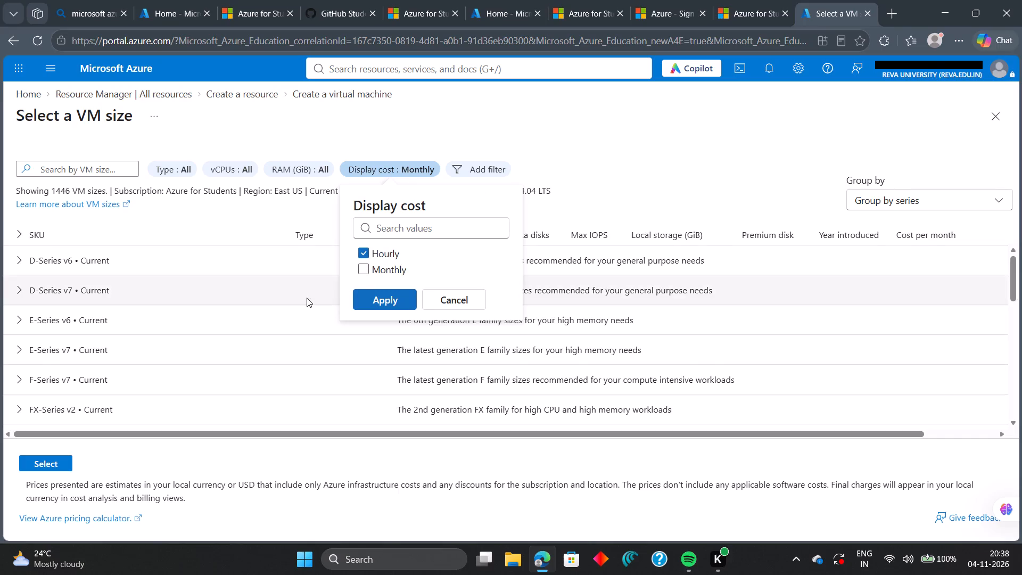
left_click(407, 301)
Look through the VM size series and availability groups, and return to the virtual machine form.
scroll(402, 379, "down", 8)
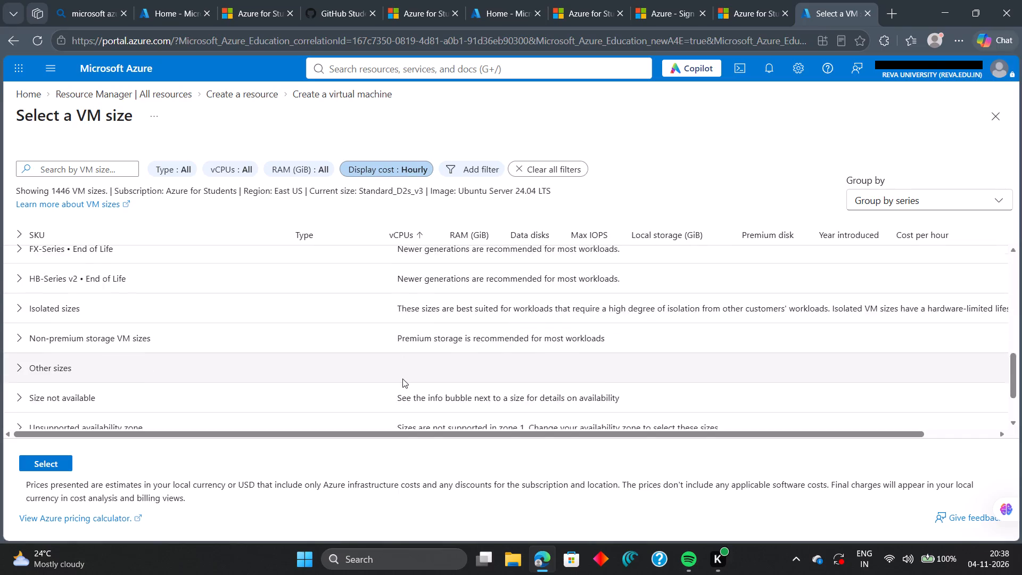
scroll(402, 379, "down", 5)
scroll(191, 357, "up", 2)
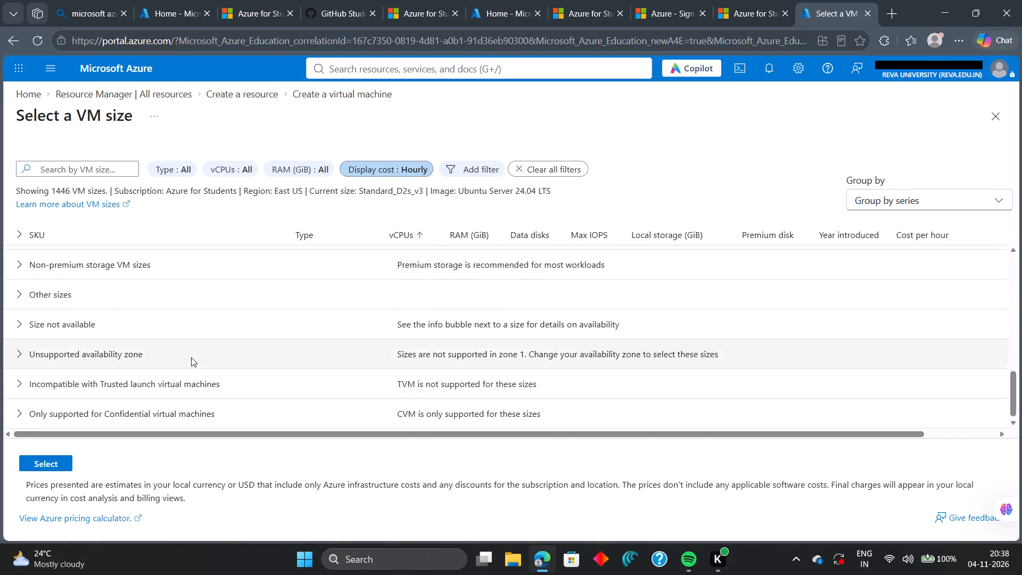
scroll(191, 357, "up", 10)
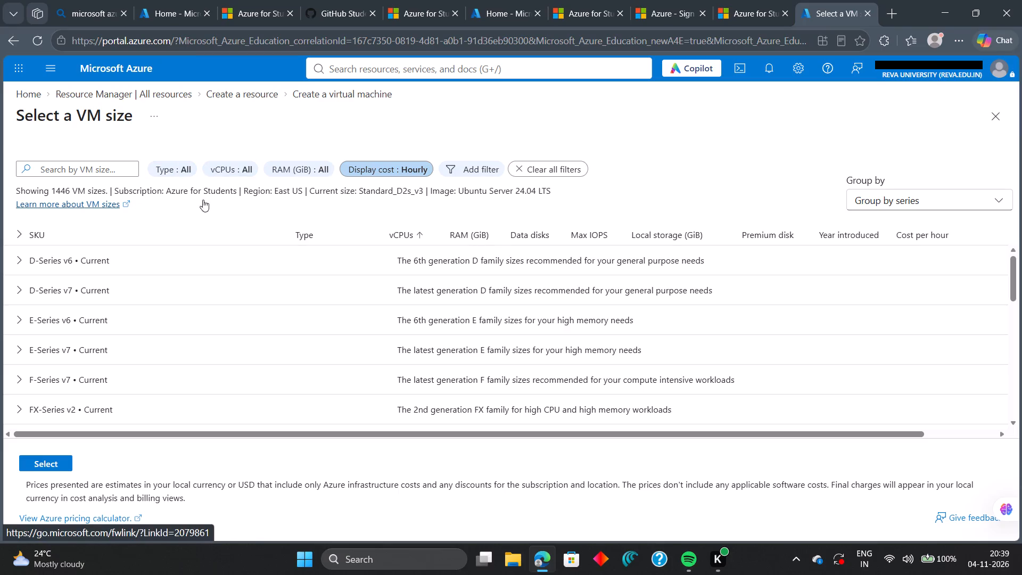
scroll(475, 202, "down", 4)
left_click(60, 467)
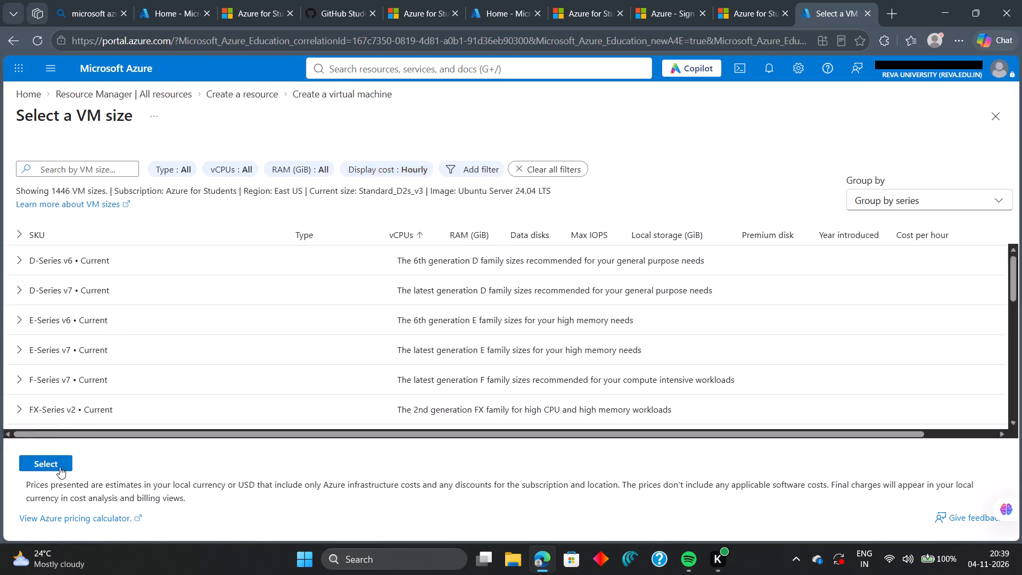
scroll(147, 429, "down", 2)
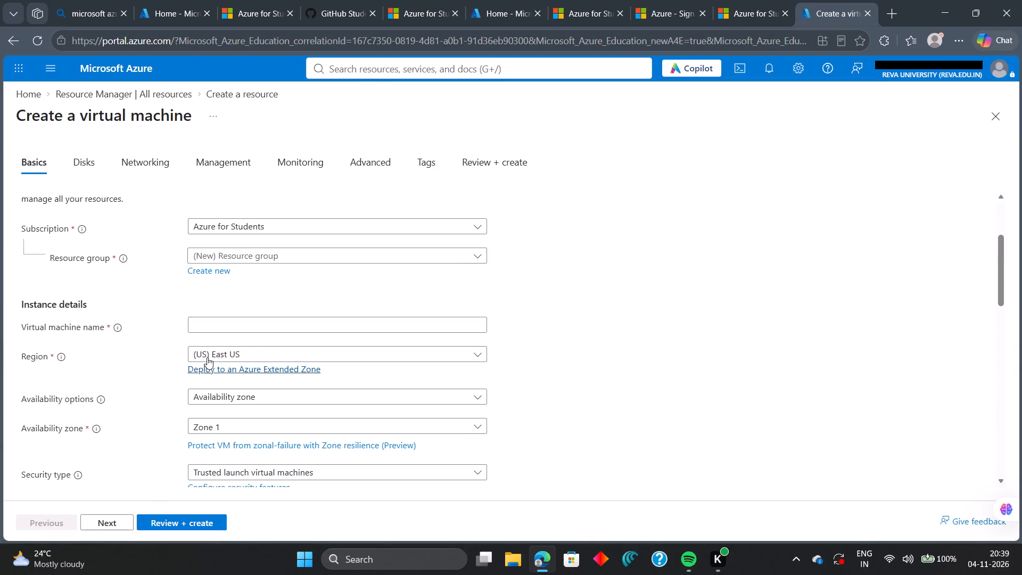
scroll(223, 340, "down", 4)
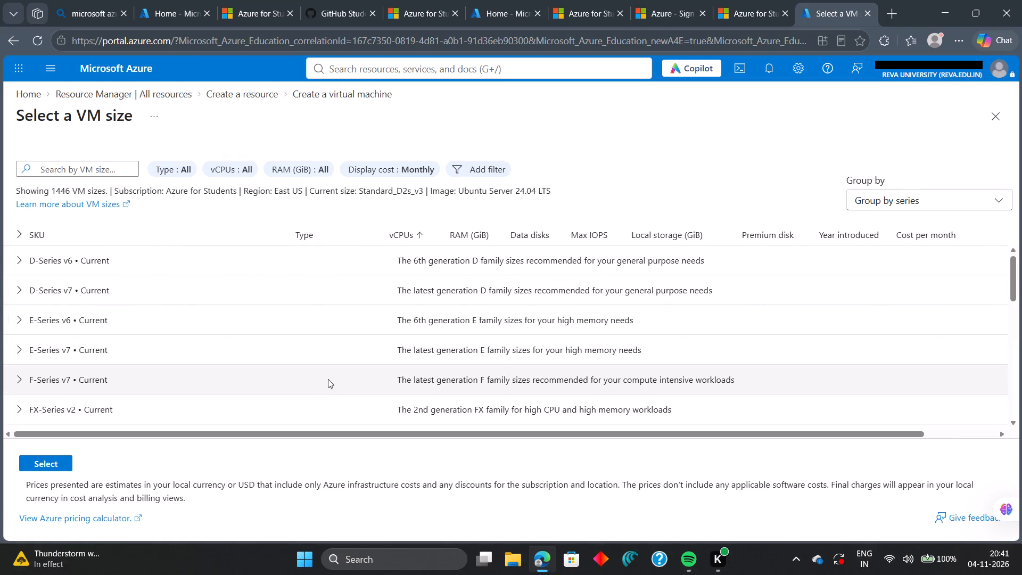
left_click(17, 259)
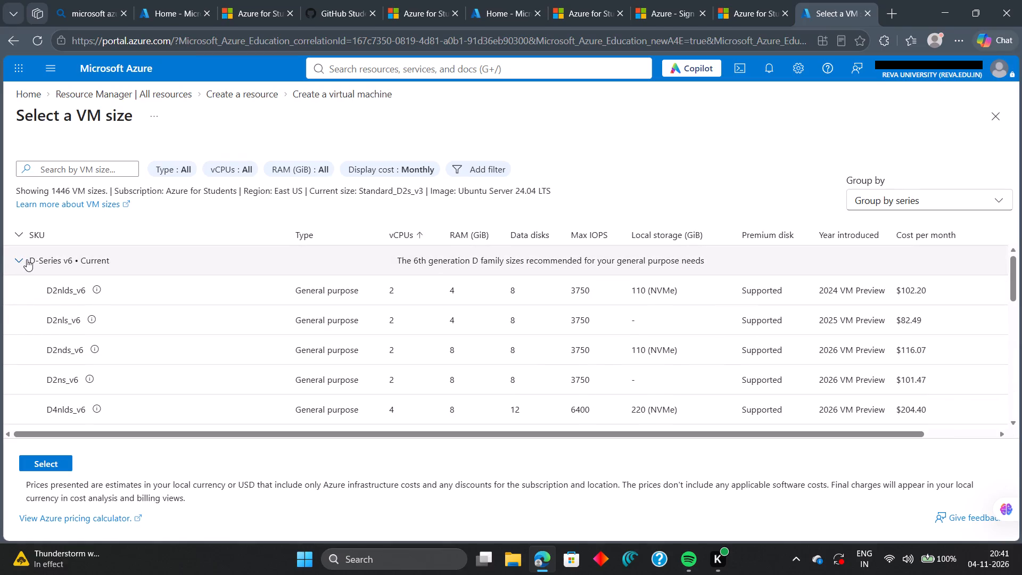
scroll(97, 312, "down", 5)
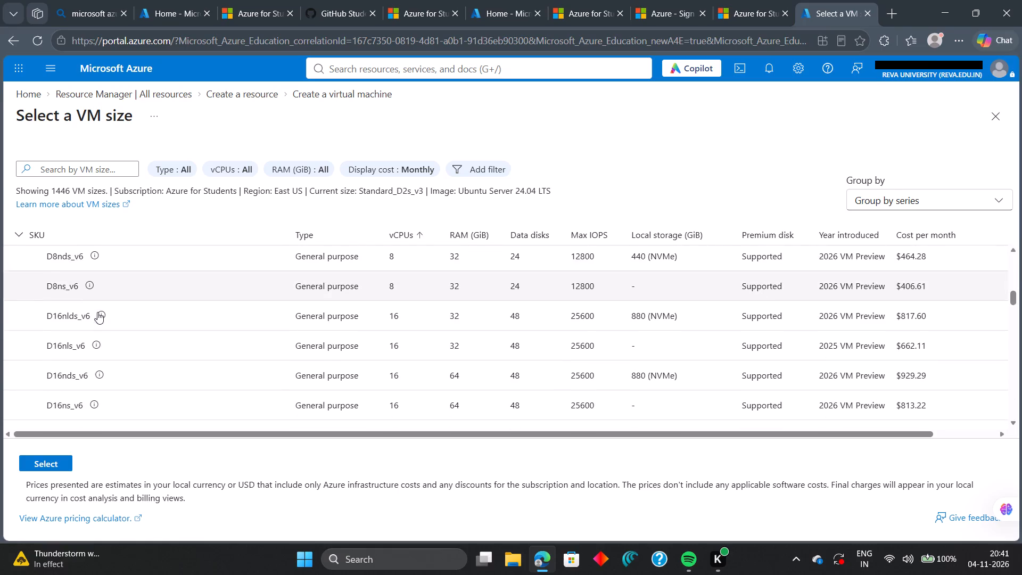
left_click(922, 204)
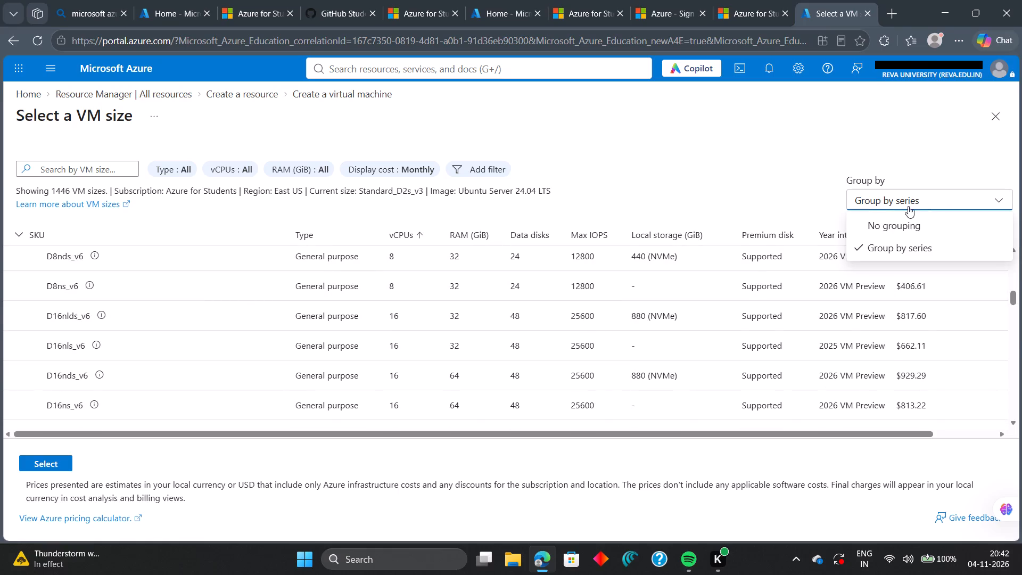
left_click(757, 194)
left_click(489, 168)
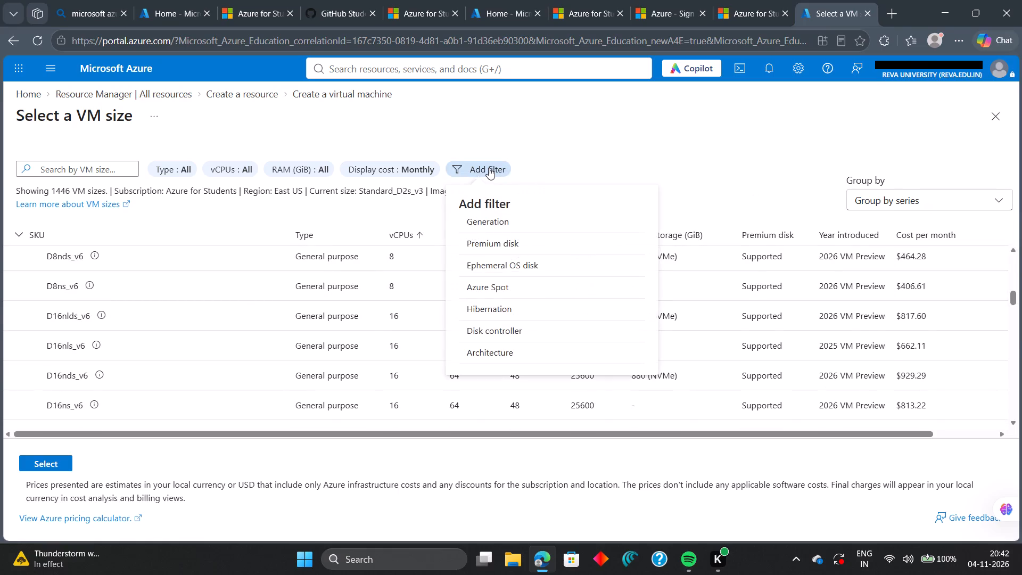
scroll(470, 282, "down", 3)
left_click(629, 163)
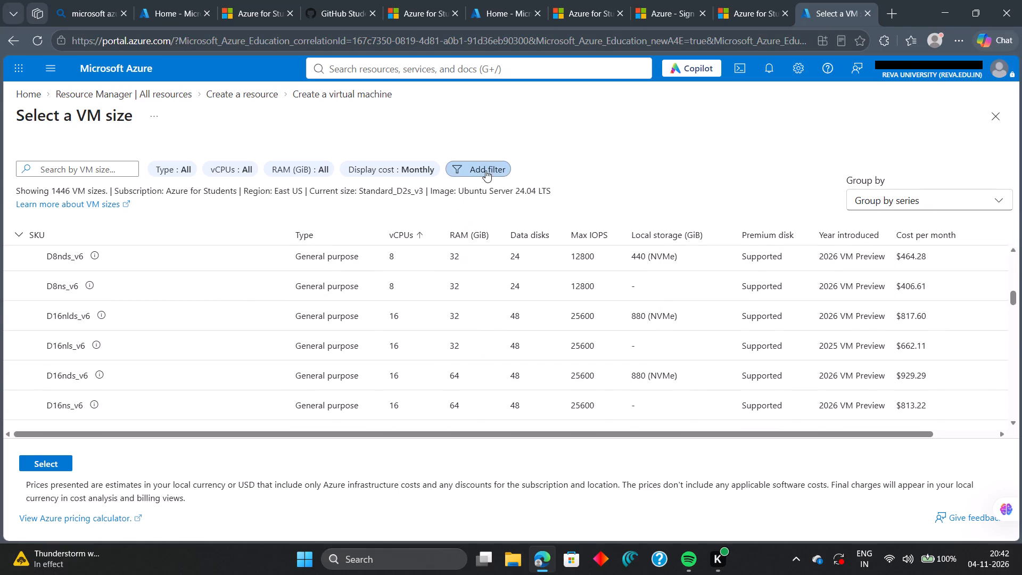
Show VM size costs hourly and filter the list to General purpose sizes with 4 GiB RAM.
left_click(420, 172)
left_click(366, 251)
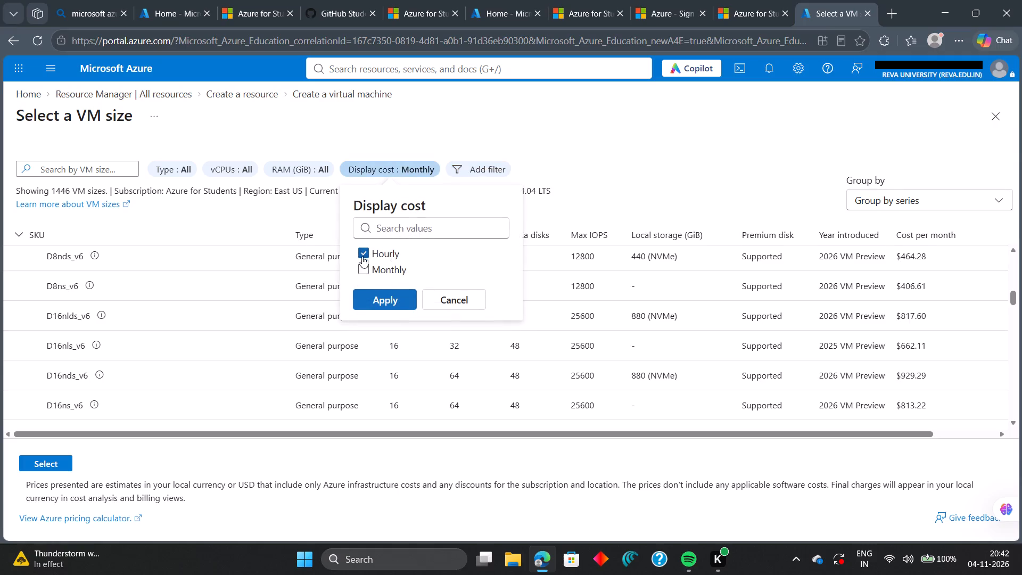
left_click(388, 294)
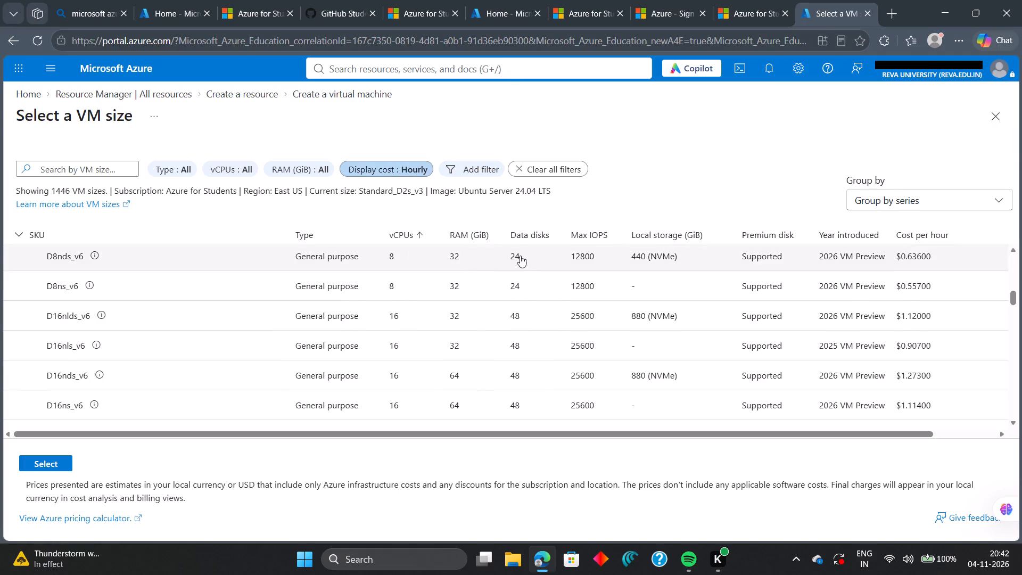
left_click(190, 171)
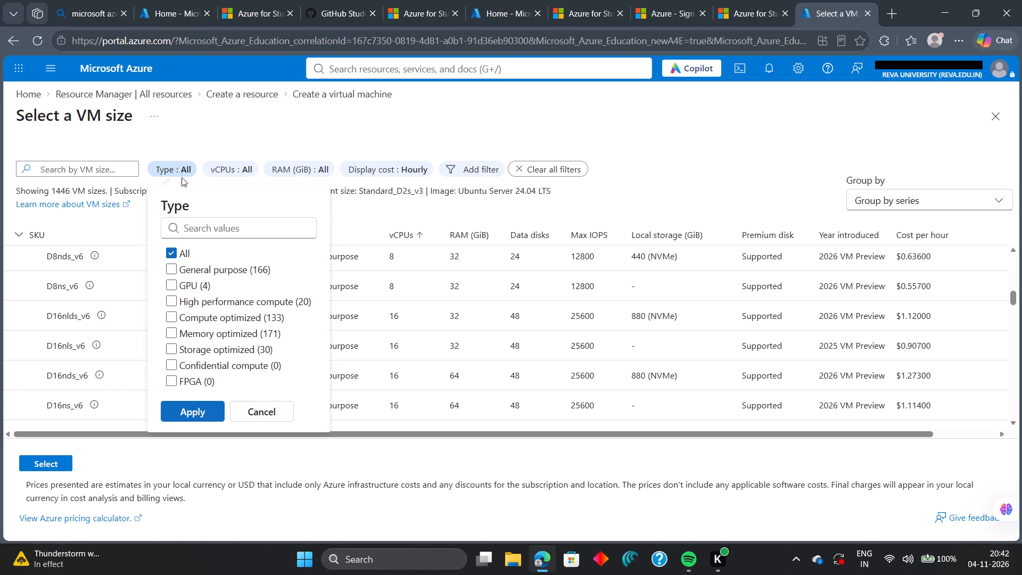
scroll(205, 281, "down", 1)
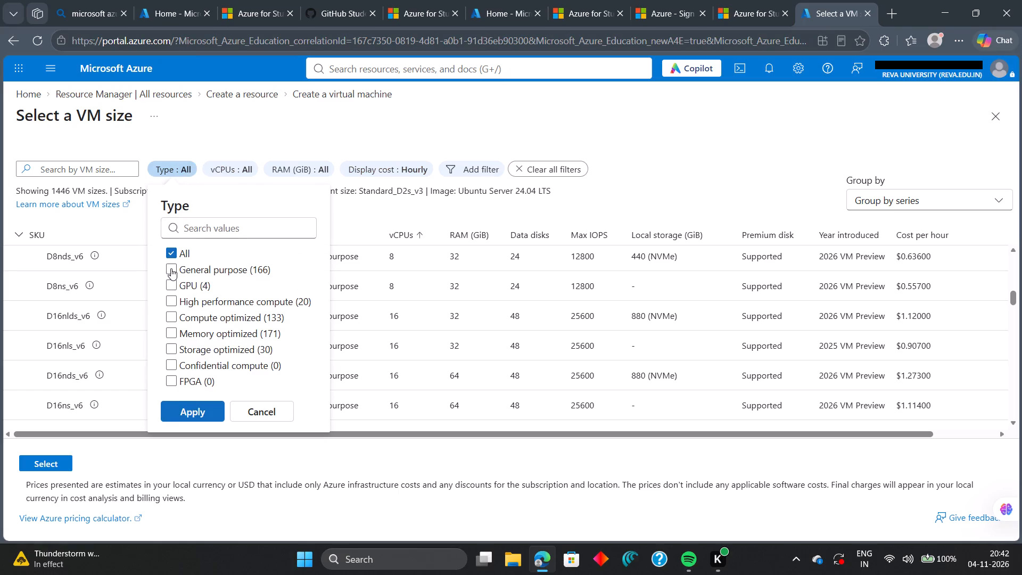
left_click(174, 268)
left_click(199, 408)
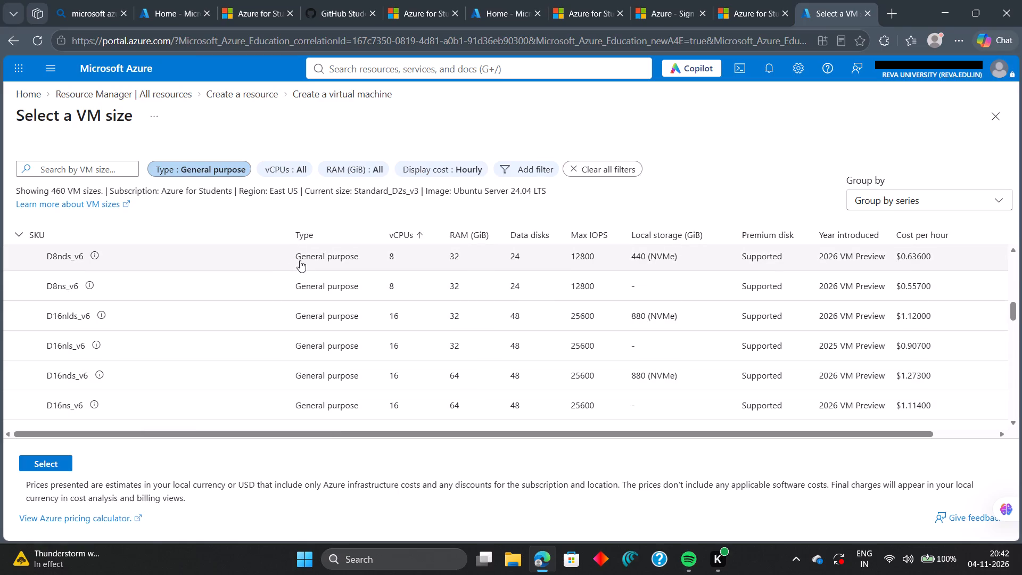
left_click(368, 173)
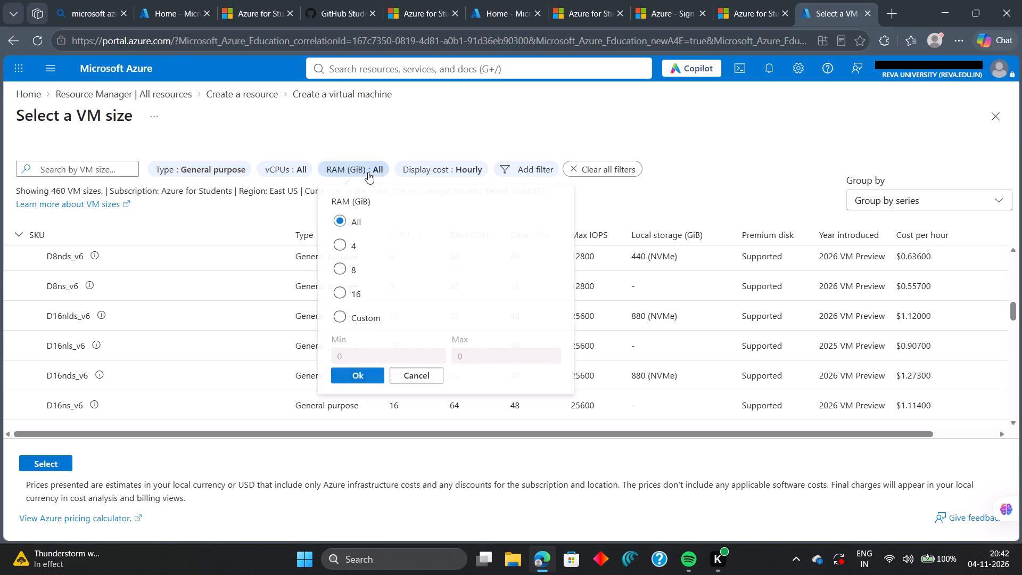
left_click(340, 244)
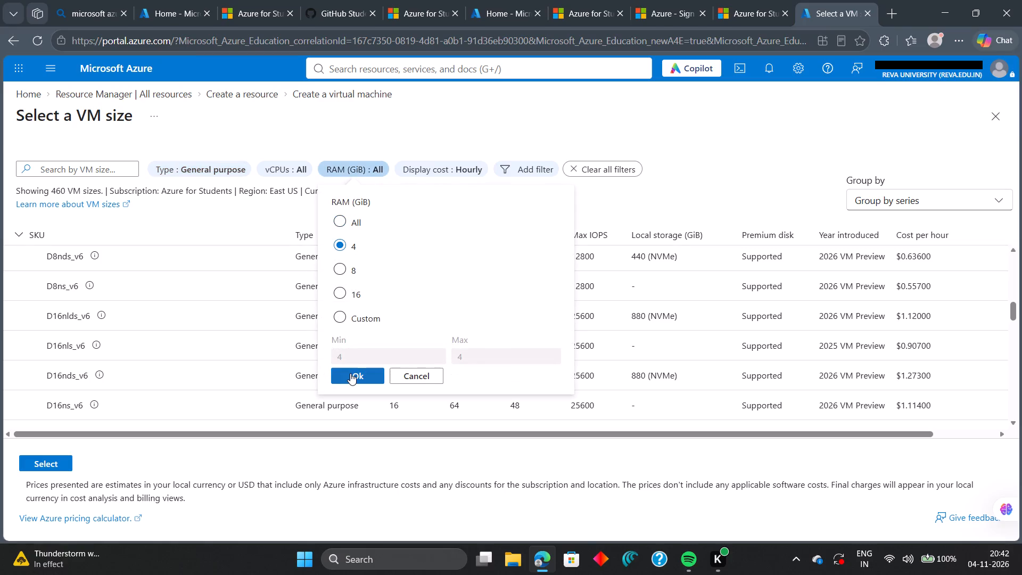
left_click(350, 373)
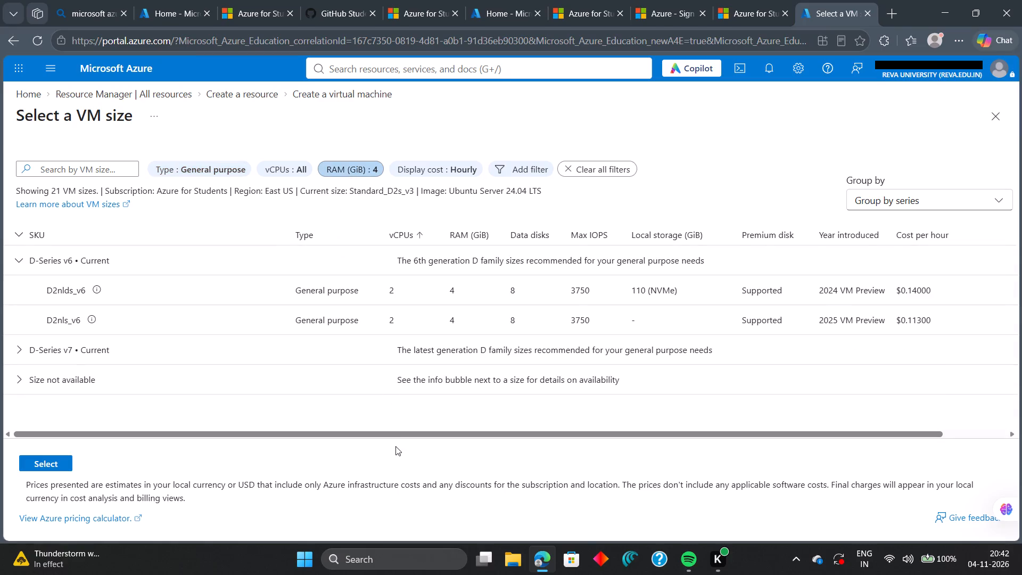
Choose D2nls_v6 from the D-Series v6 group as the virtual machine's size and check it in the form.
left_click(170, 332)
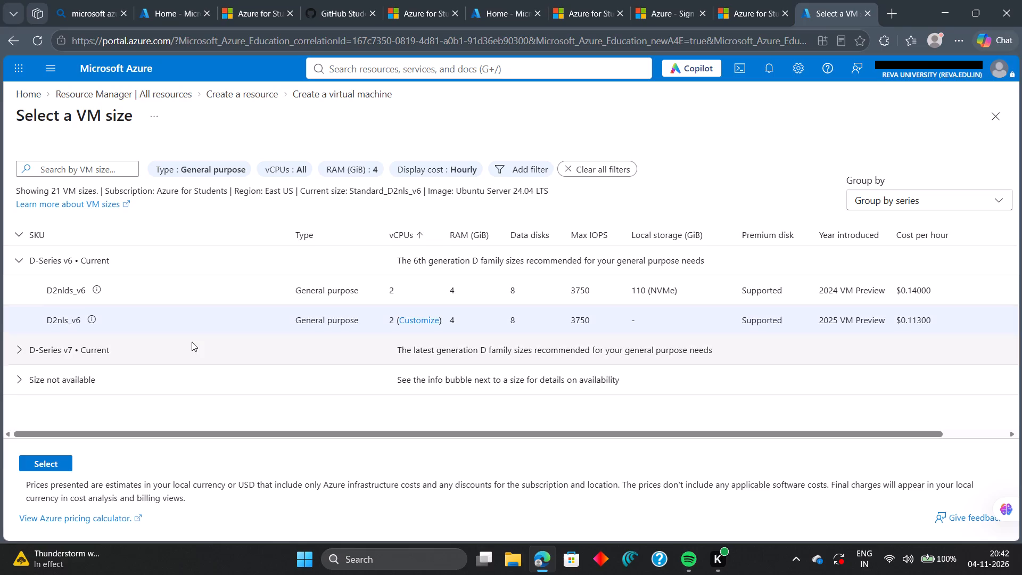
left_click(65, 458)
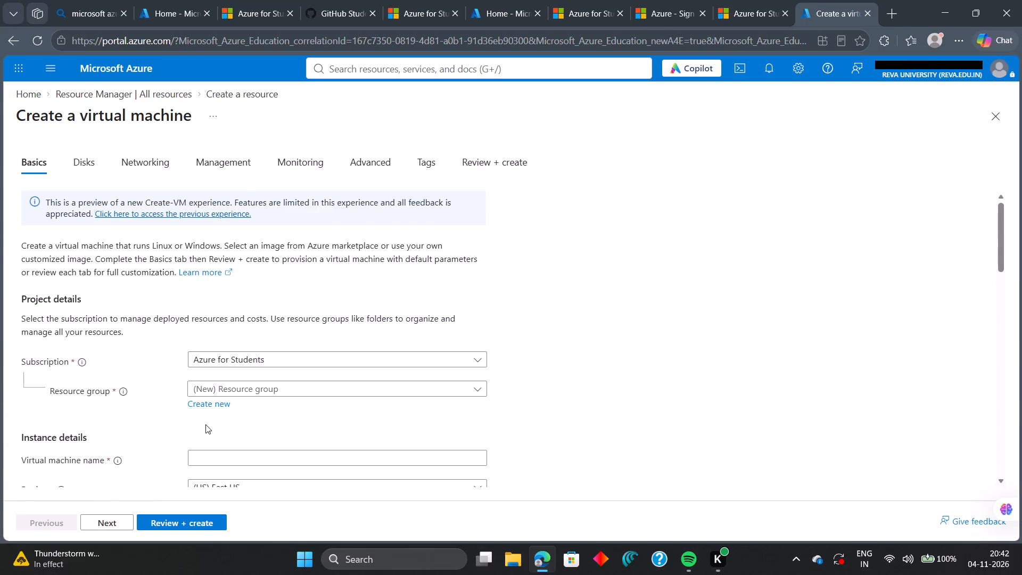
scroll(205, 424, "down", 7)
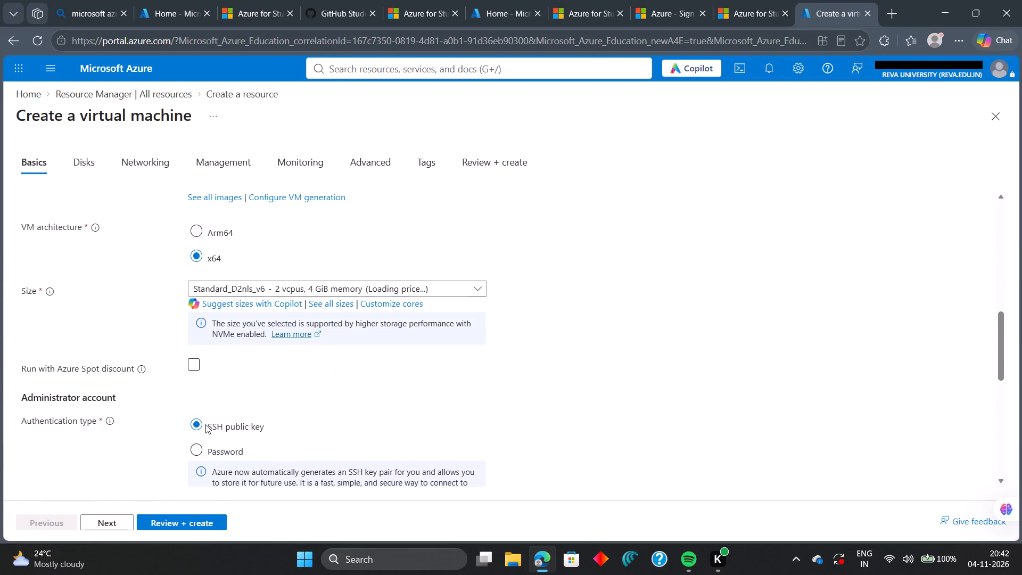
scroll(218, 420, "down", 1)
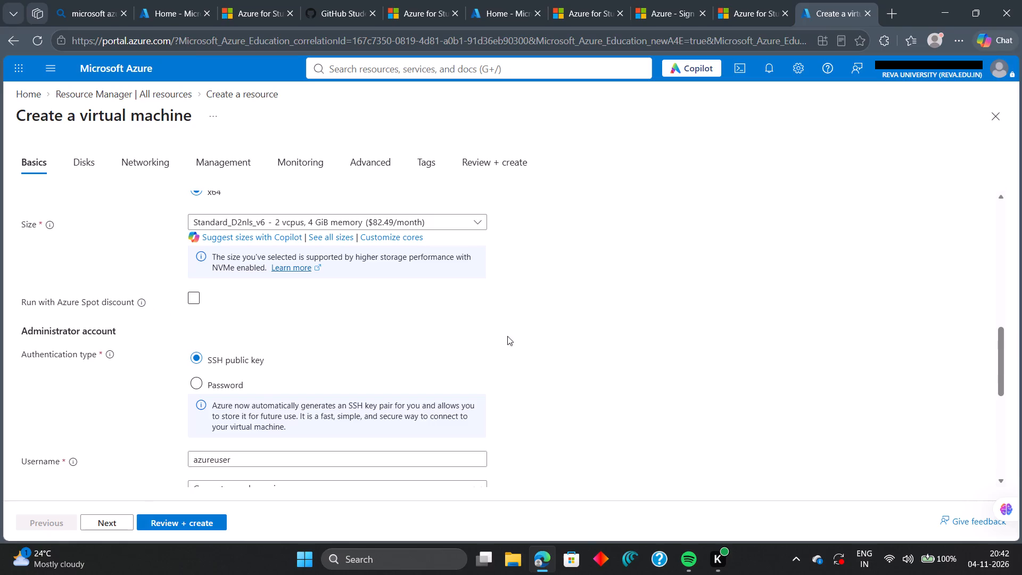
Name the virtual machine "Demo".
scroll(584, 326, "up", 5)
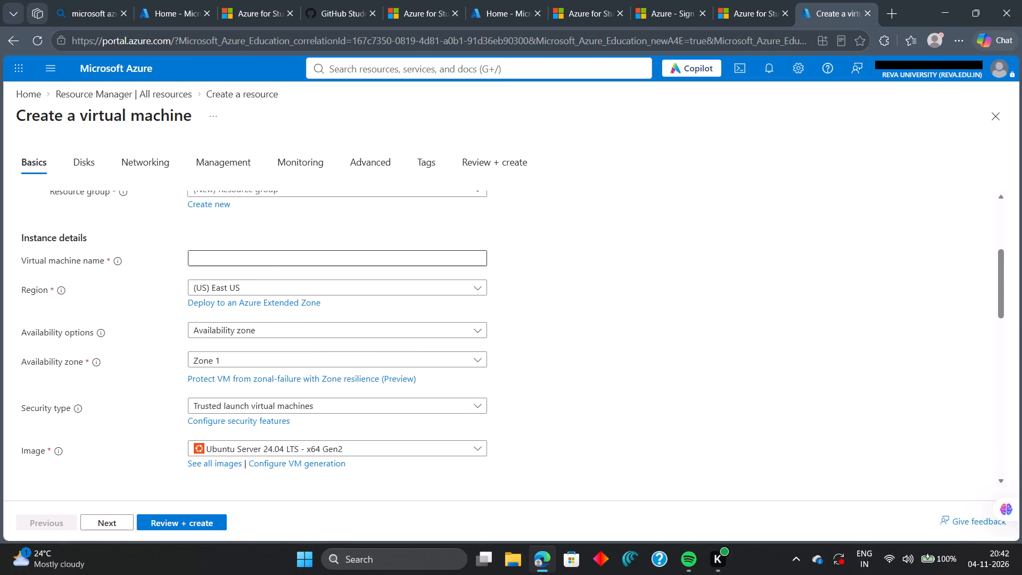
left_click(252, 262)
type("Demo")
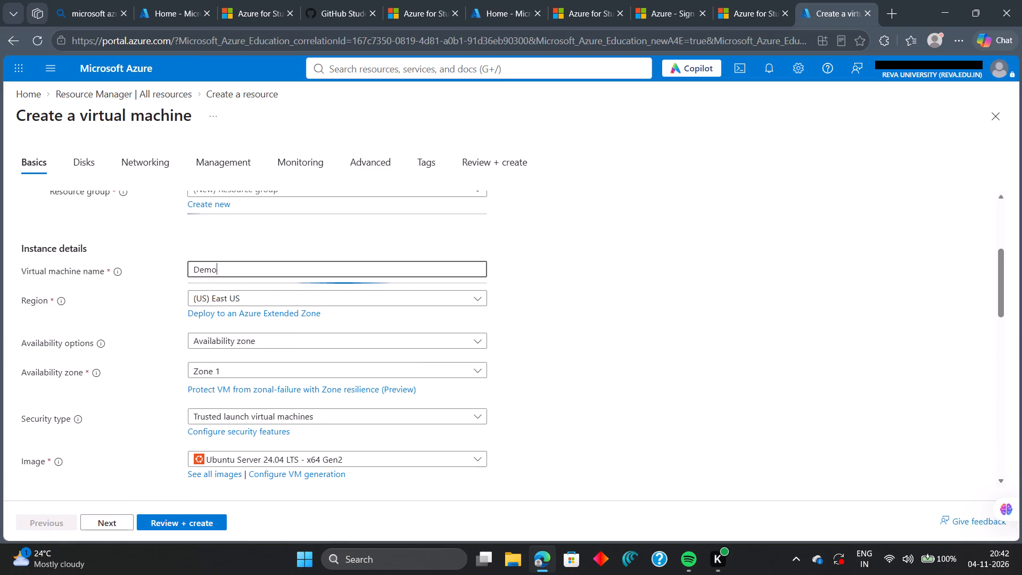
Check the virtual machine's subscription, resource group, availability zone and security type options in the basic settings.
scroll(604, 276, "up", 2)
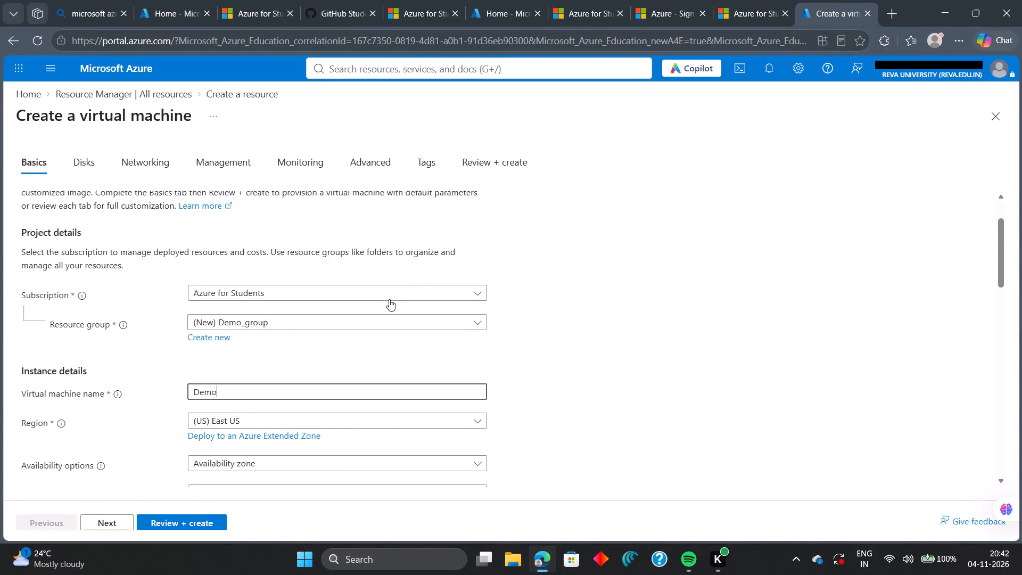
left_click(394, 292)
left_click(609, 277)
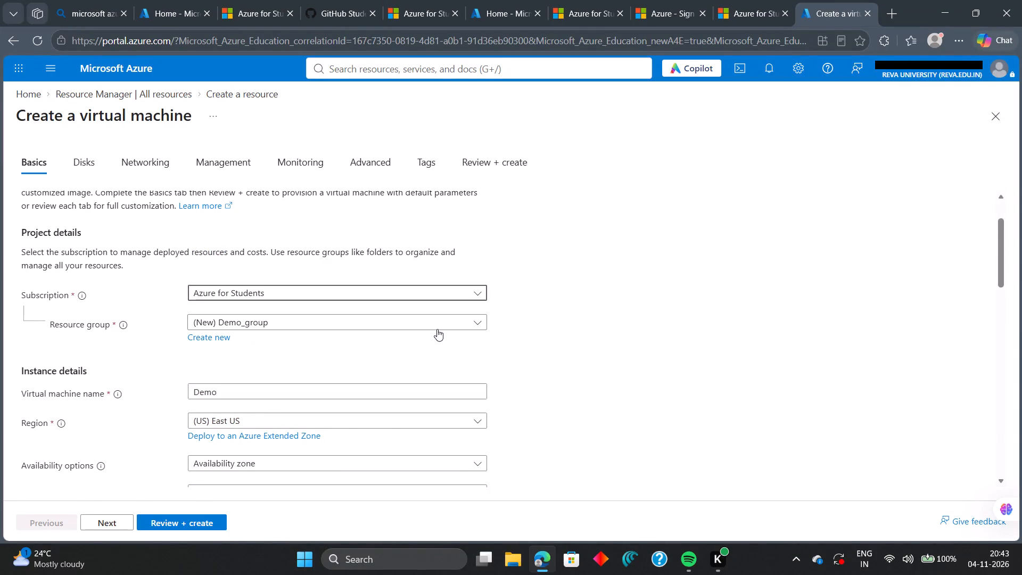
left_click(433, 327)
left_click(618, 306)
scroll(596, 327, "down", 1)
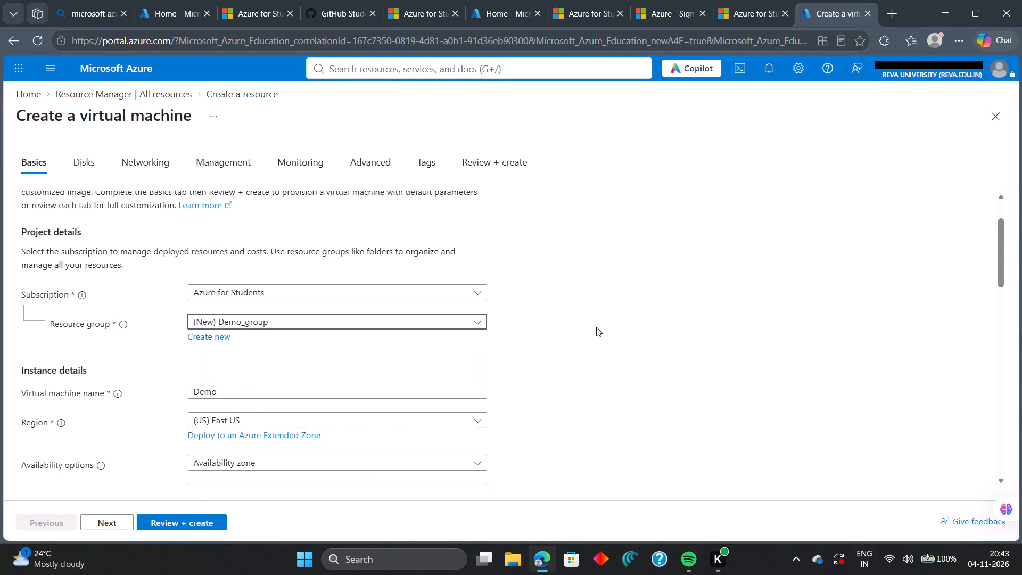
scroll(596, 327, "down", 2)
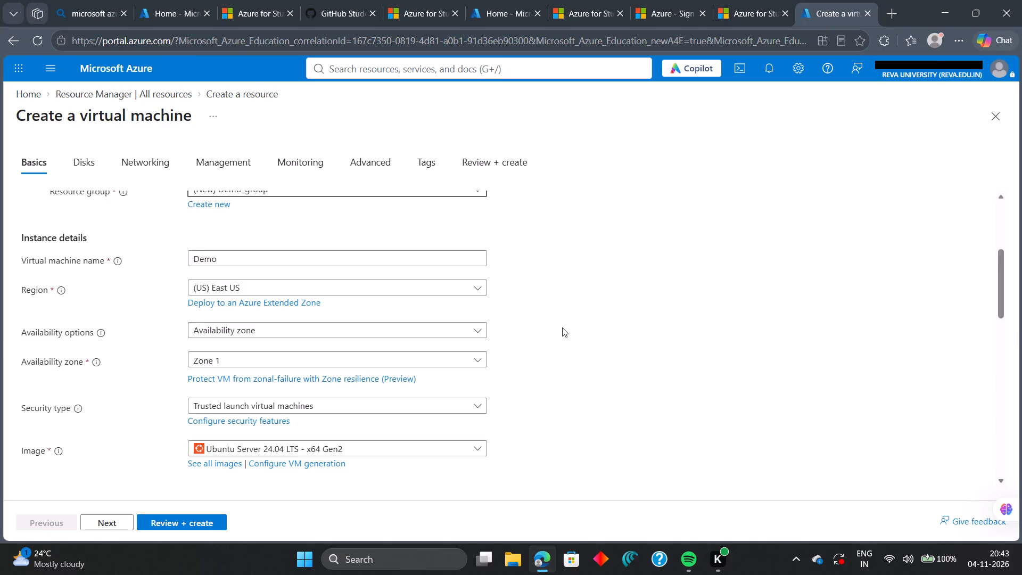
left_click(481, 292)
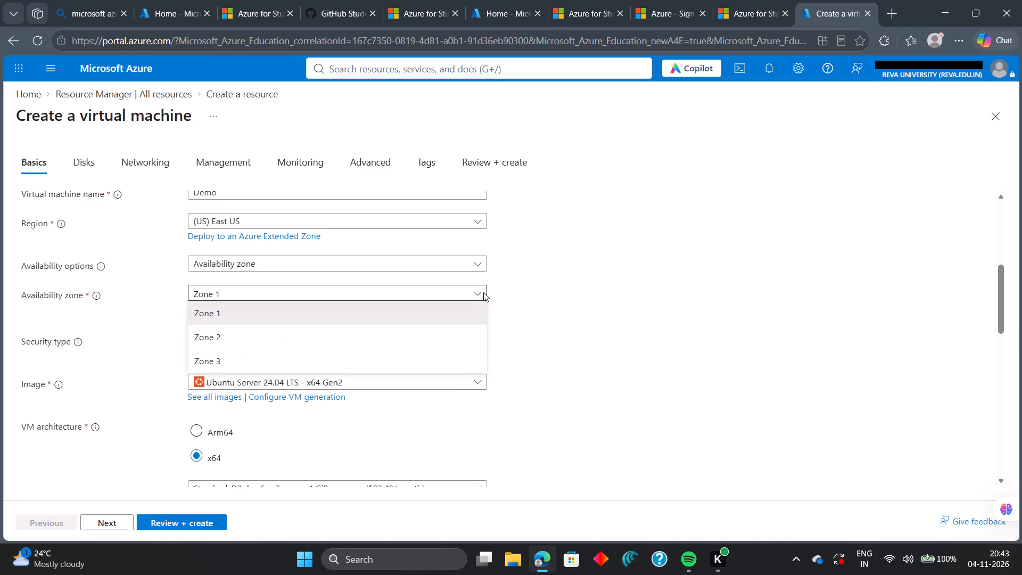
left_click(570, 301)
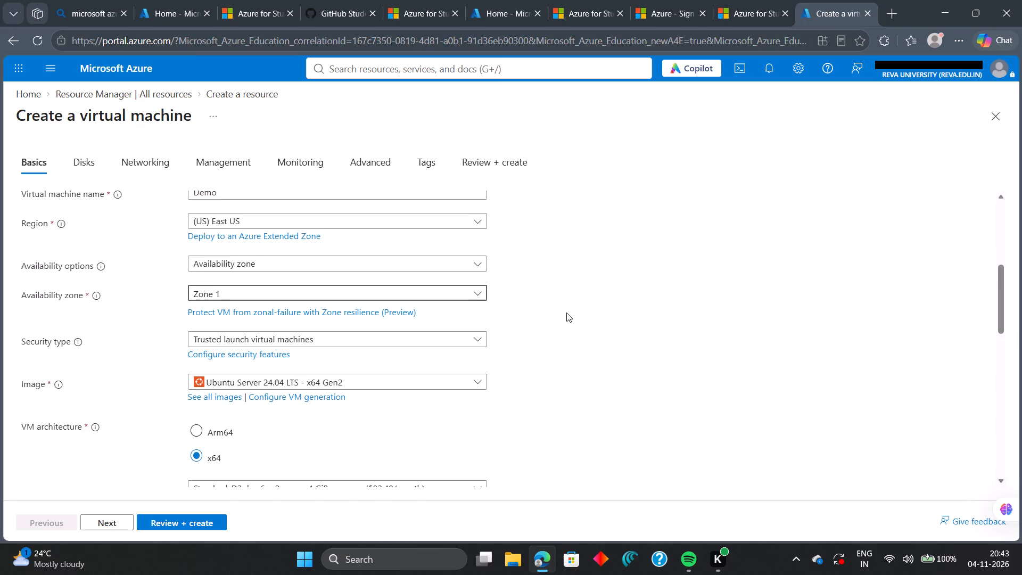
scroll(566, 313, "down", 1)
left_click(478, 274)
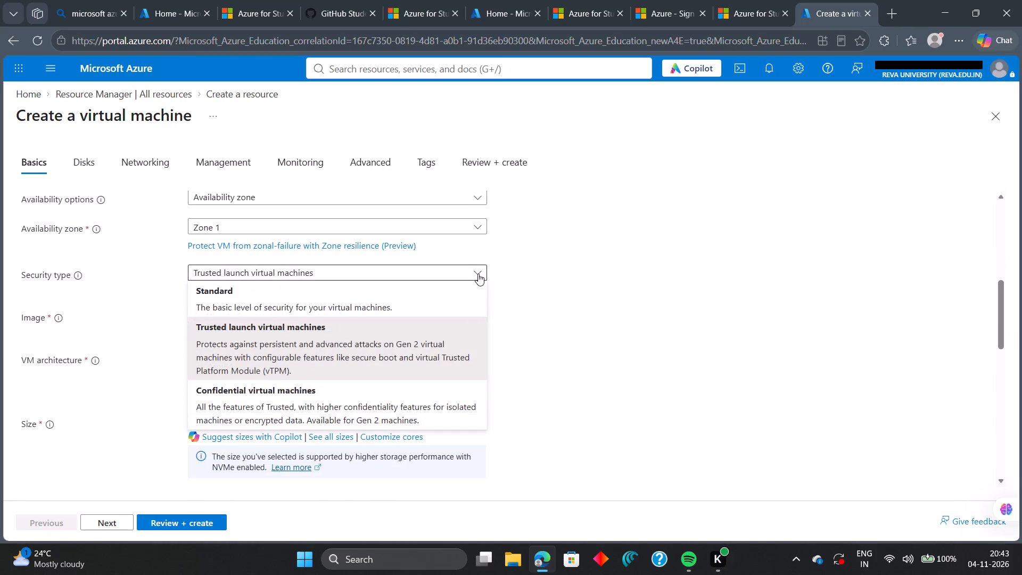
left_click(615, 290)
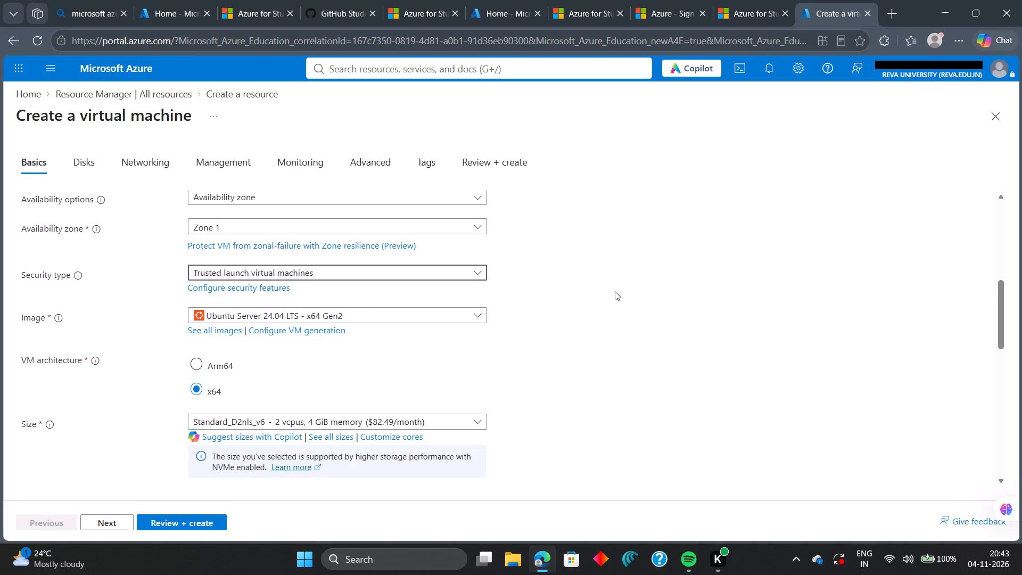
Check the image, size, administrator account, SSH key and inbound port settings in the rest of the basic settings.
scroll(503, 318, "down", 1)
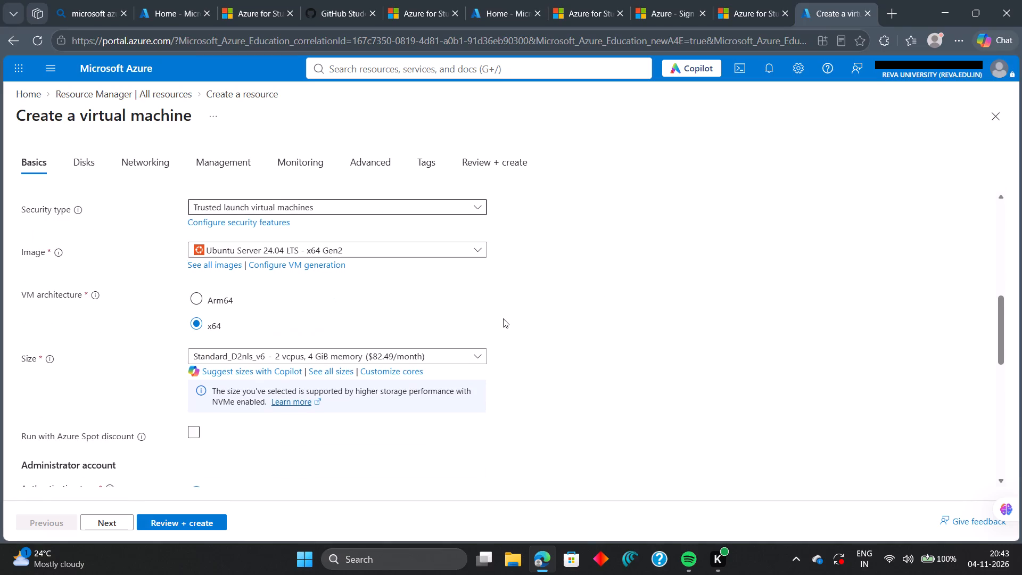
scroll(503, 318, "down", 2)
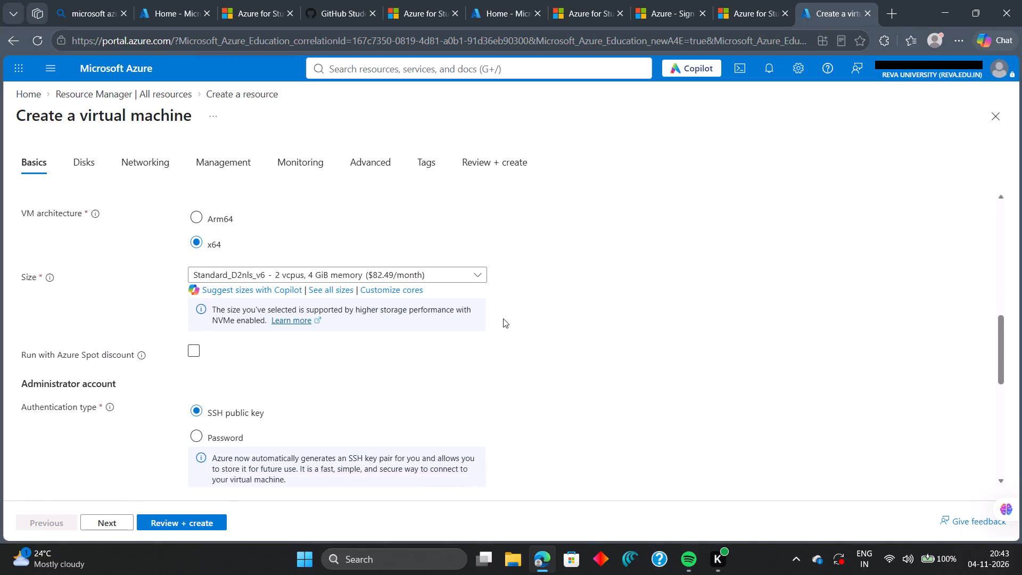
scroll(503, 318, "down", 1)
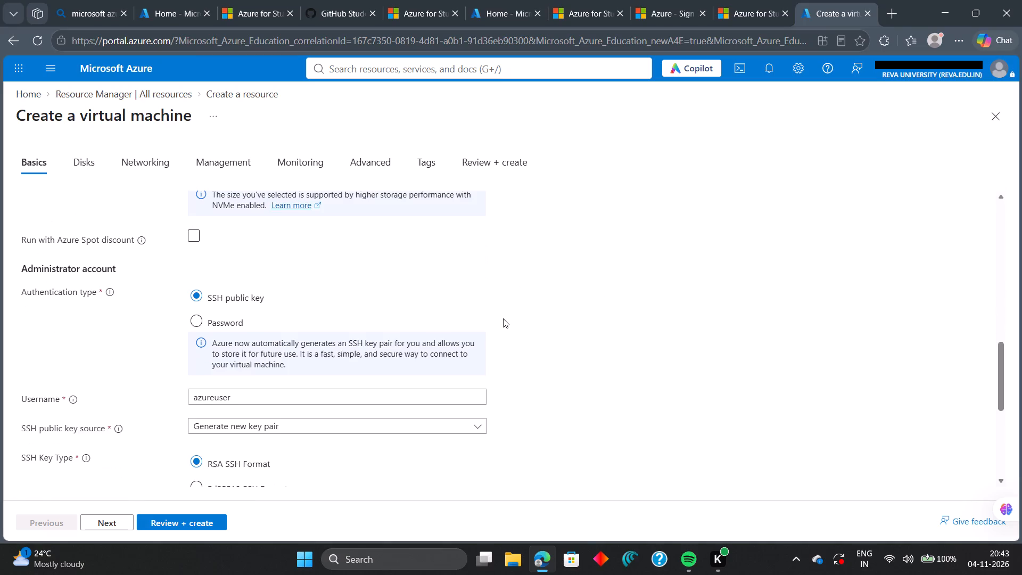
scroll(503, 318, "down", 1)
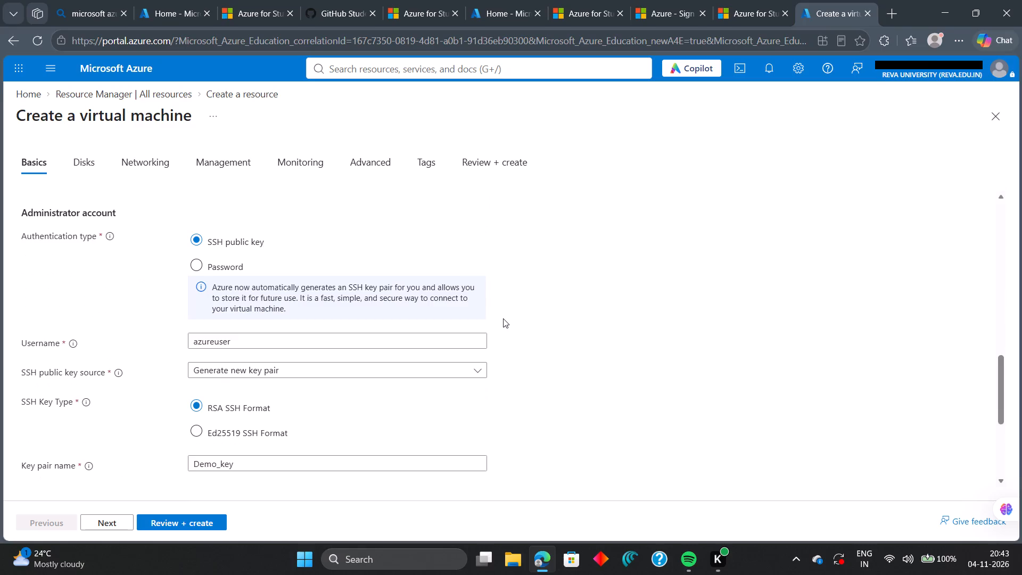
scroll(353, 342, "down", 2)
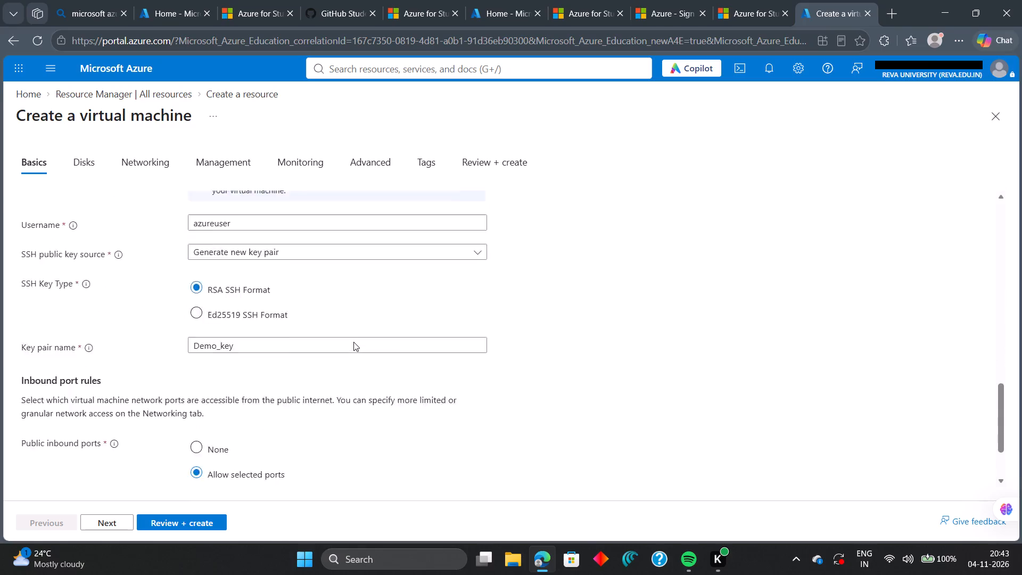
scroll(243, 333, "down", 1)
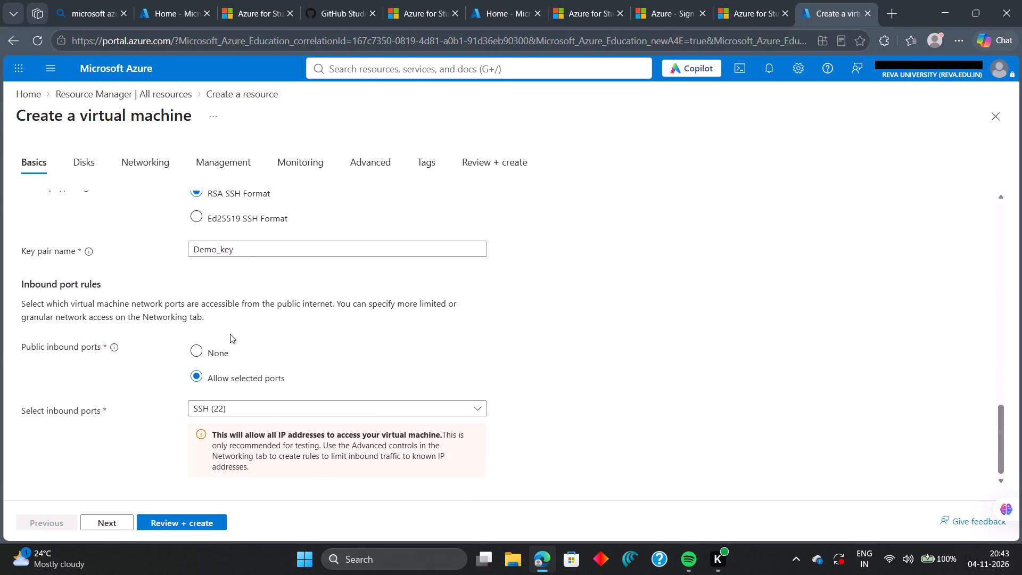
scroll(190, 396, "down", 2)
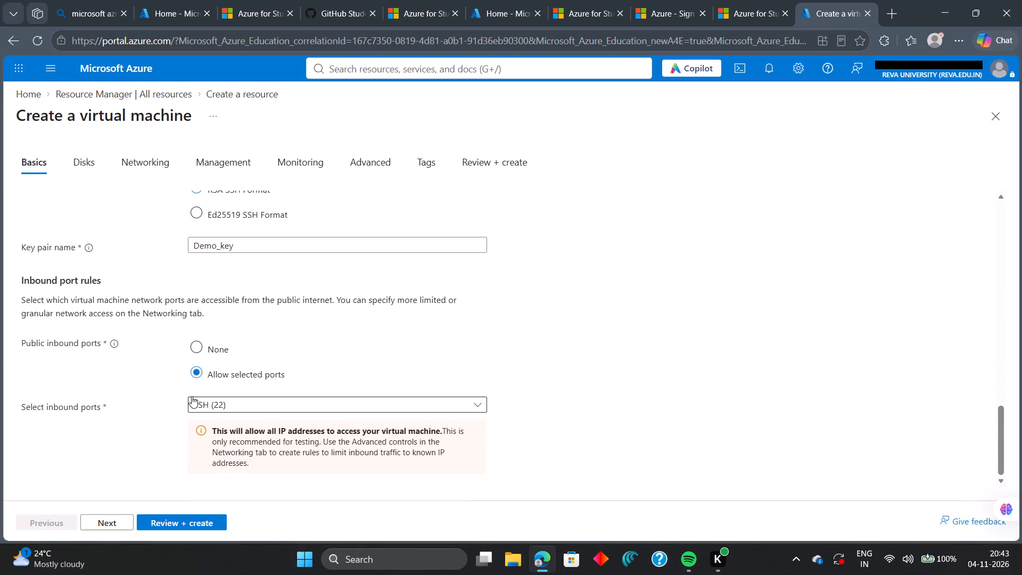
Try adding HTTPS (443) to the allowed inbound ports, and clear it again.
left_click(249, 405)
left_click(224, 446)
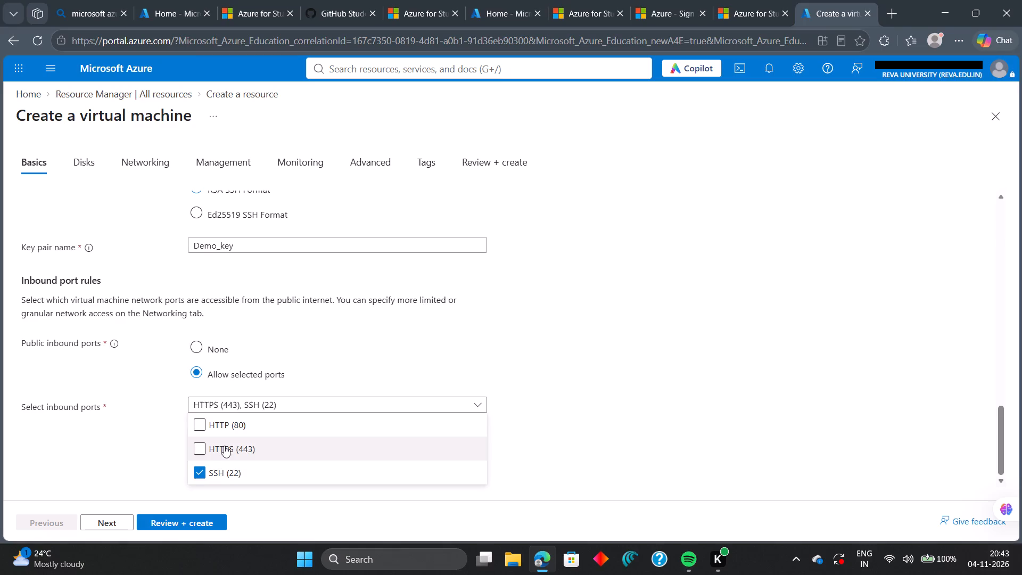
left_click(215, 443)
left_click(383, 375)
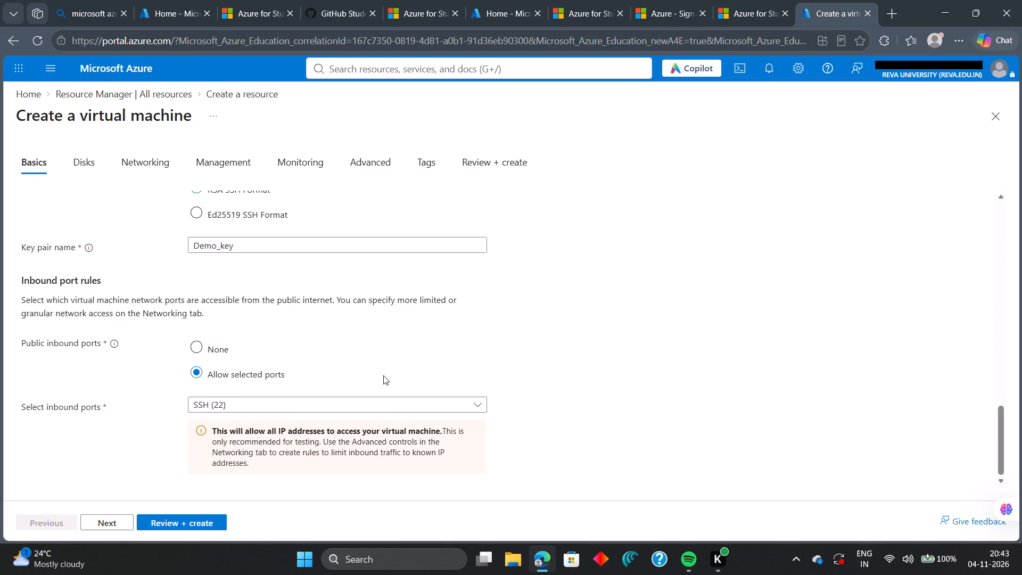
Proceed to the disk settings and examine the encryption, OS disk, data disk and ephemeral disk options.
scroll(372, 408, "down", 2)
left_click(126, 521)
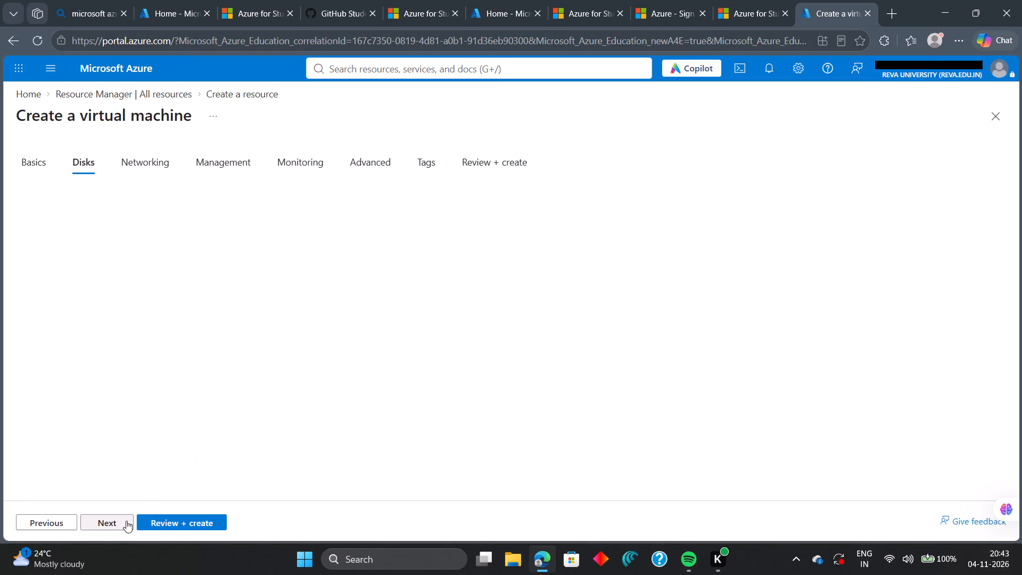
scroll(512, 362, "down", 2)
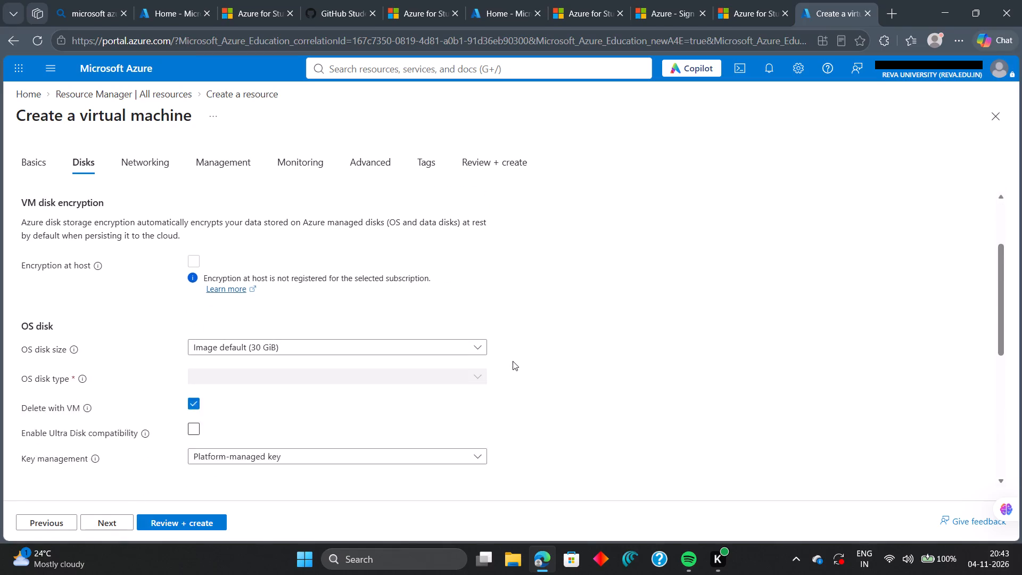
scroll(513, 361, "down", 1)
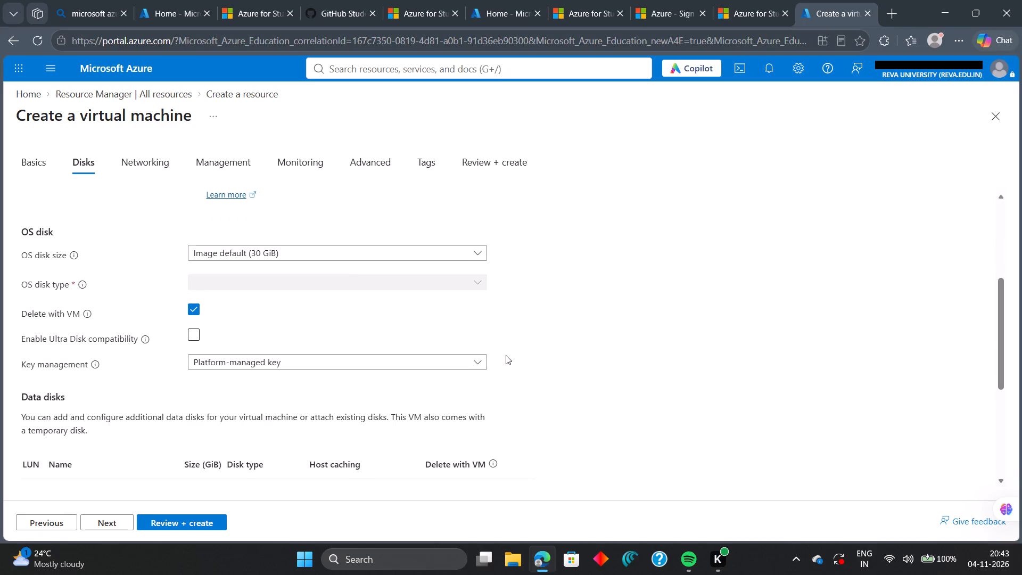
scroll(506, 354, "down", 7)
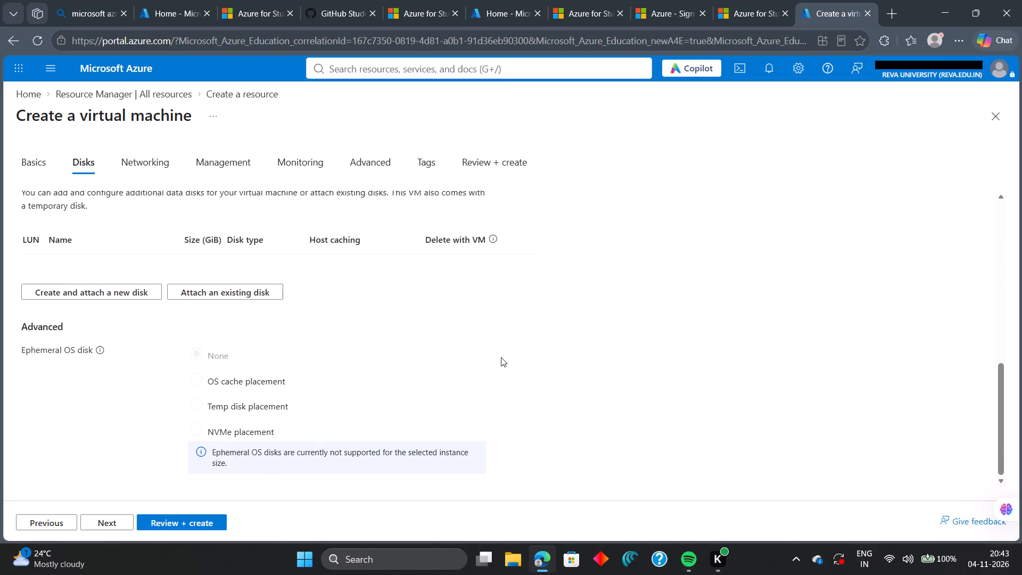
scroll(501, 357, "up", 8)
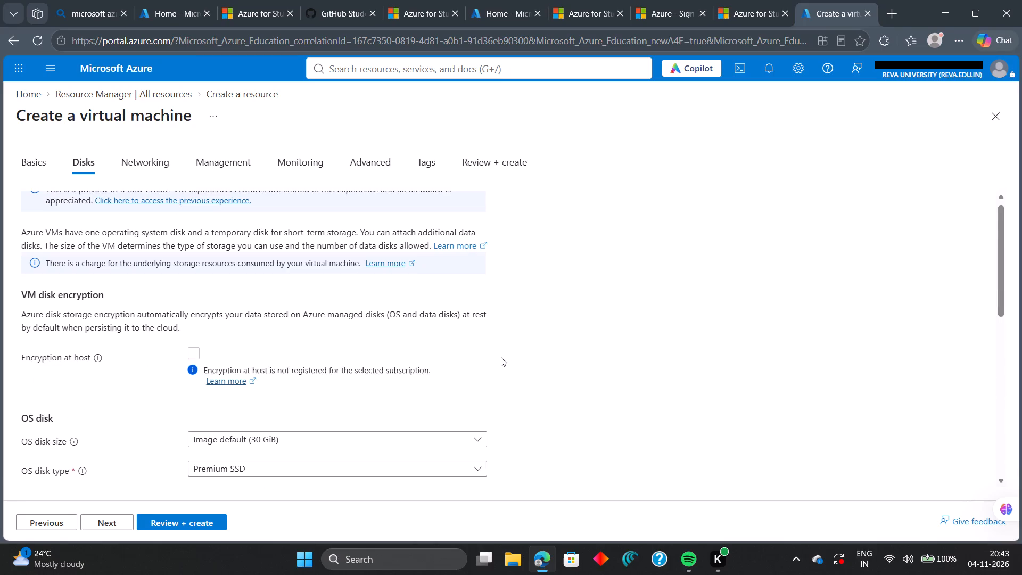
scroll(501, 357, "up", 3)
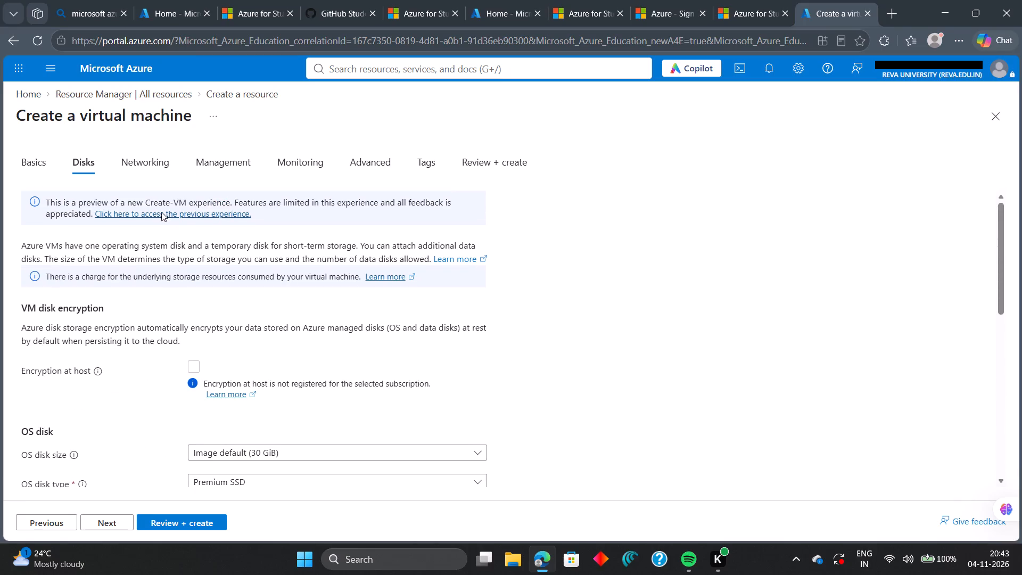
Look through the virtual machine's networking, management, monitoring, advanced and tag settings.
left_click(141, 164)
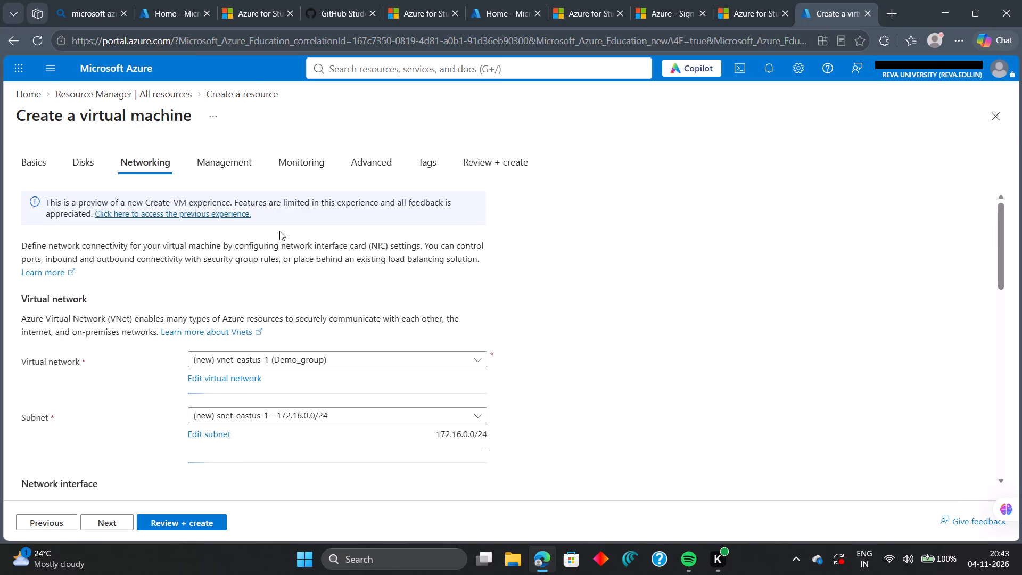
scroll(299, 322, "down", 3)
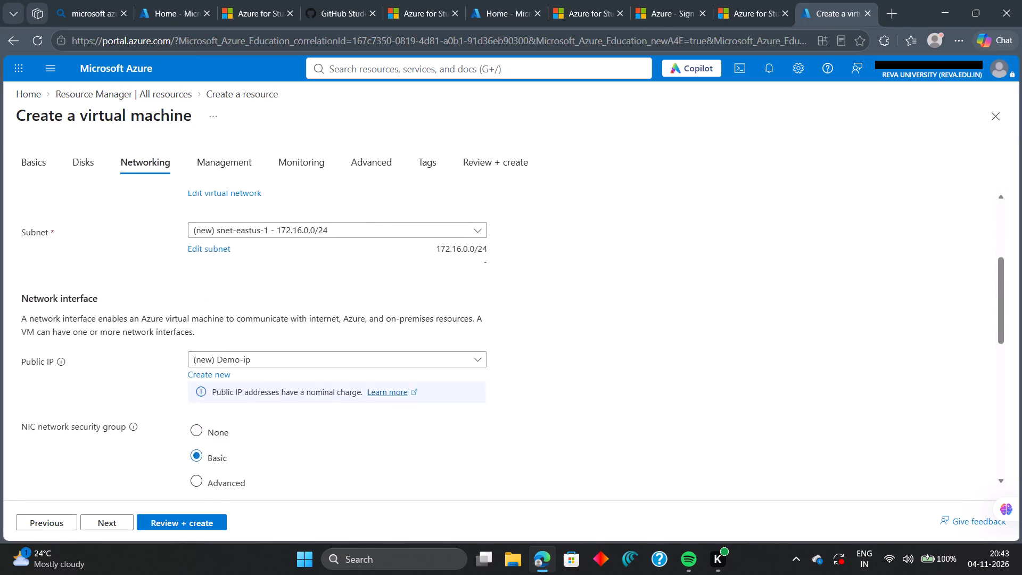
scroll(299, 322, "up", 4)
left_click(229, 163)
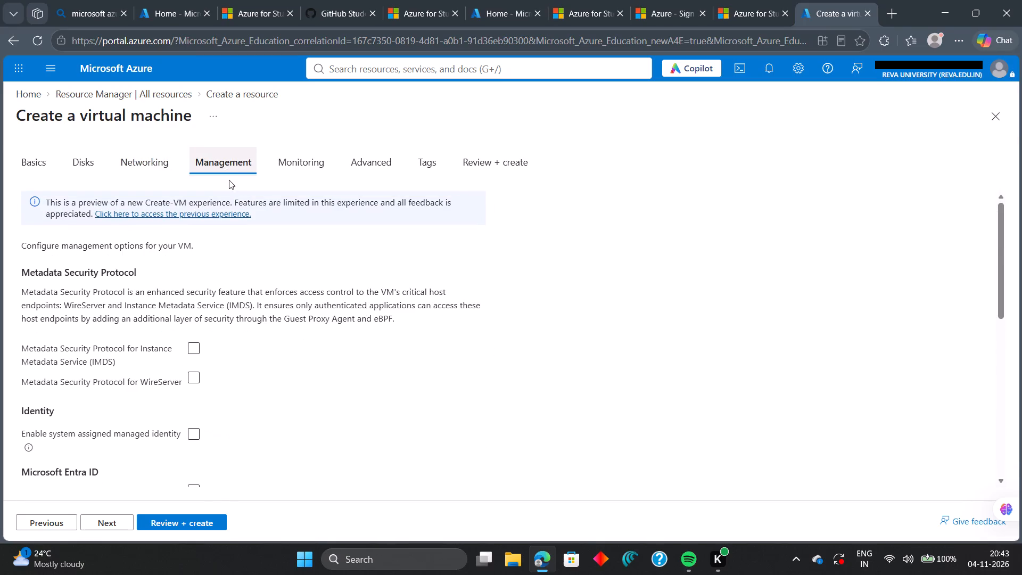
scroll(266, 304, "down", 3)
scroll(264, 309, "up", 2)
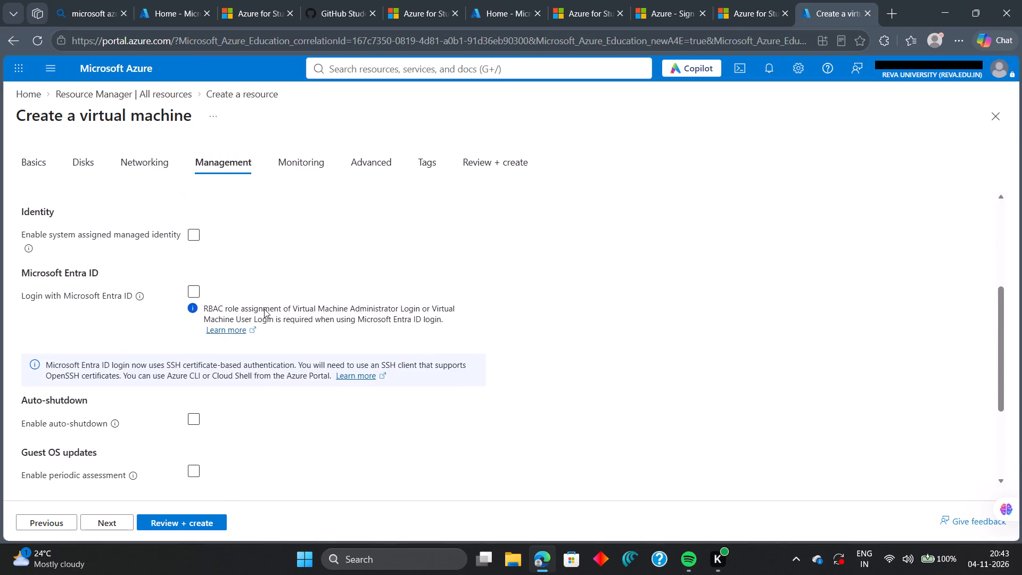
scroll(264, 309, "up", 3)
left_click(301, 170)
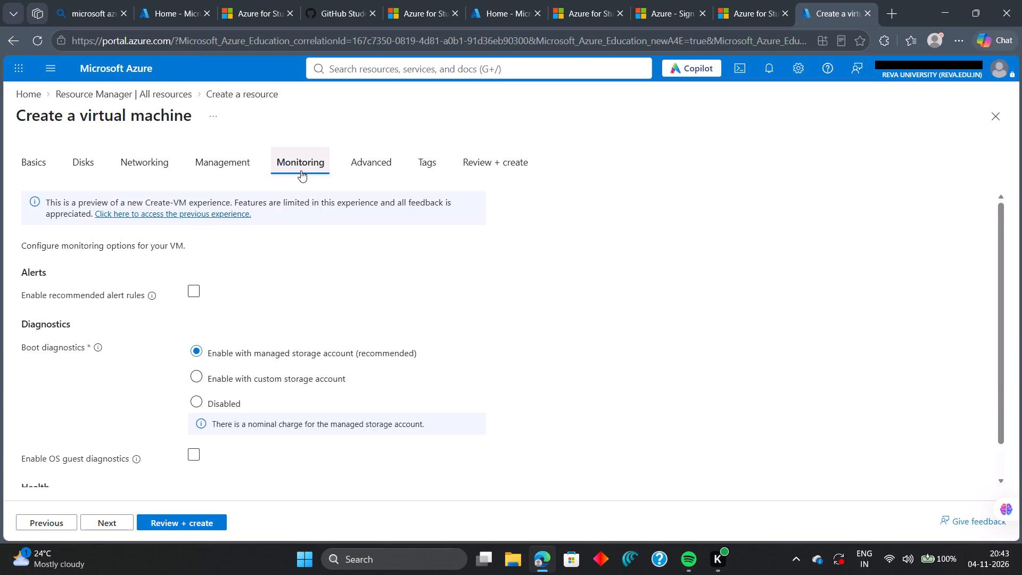
left_click(362, 170)
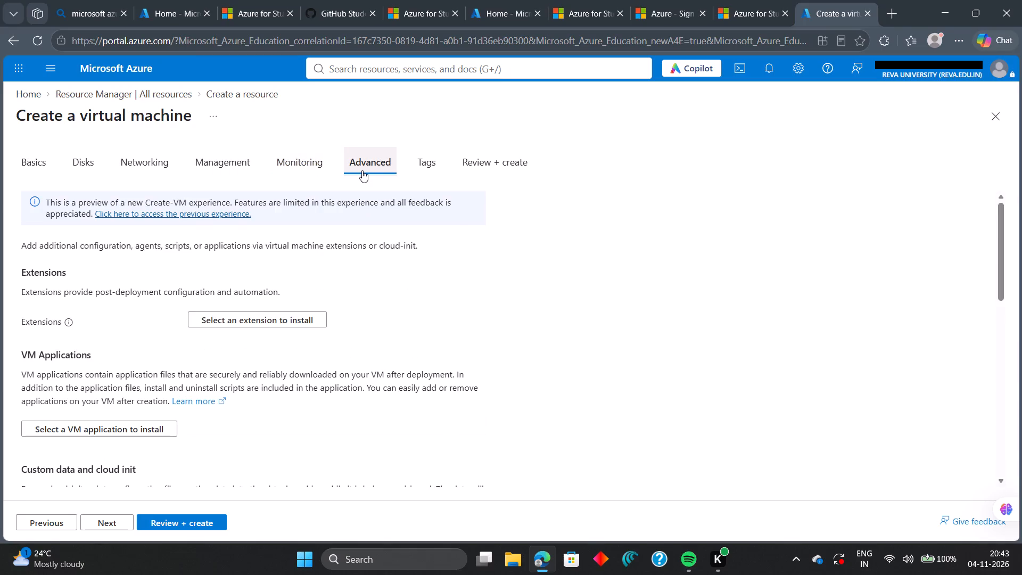
left_click(409, 160)
left_click(417, 160)
Run the final review and validation of the virtual machine configuration.
left_click(504, 168)
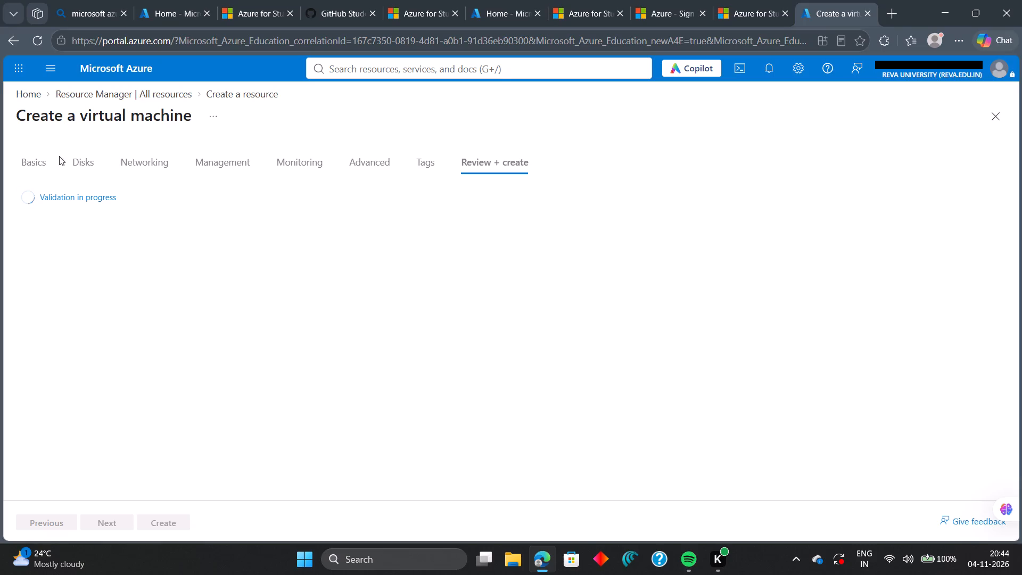
left_click(41, 154)
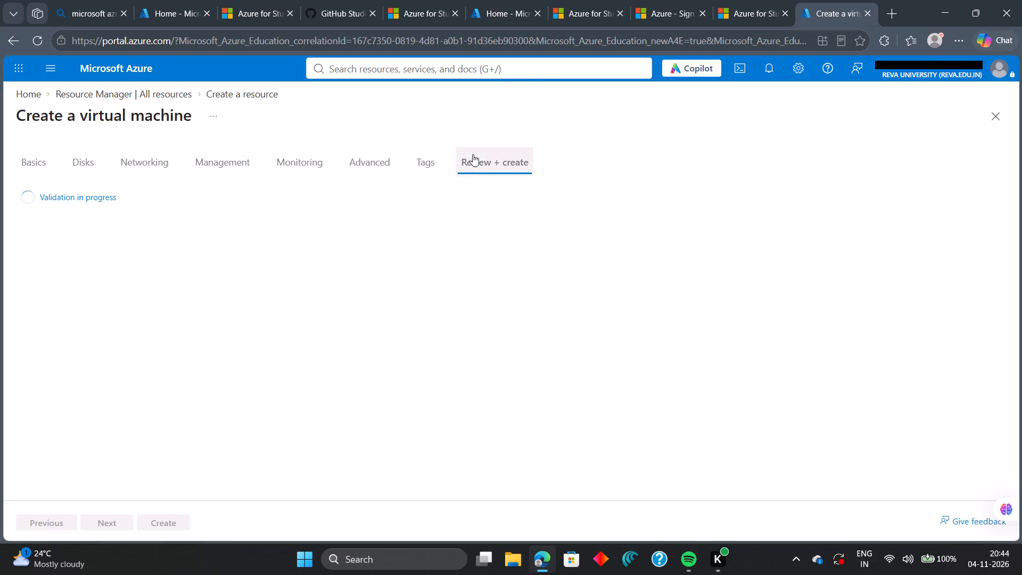
left_click(473, 155)
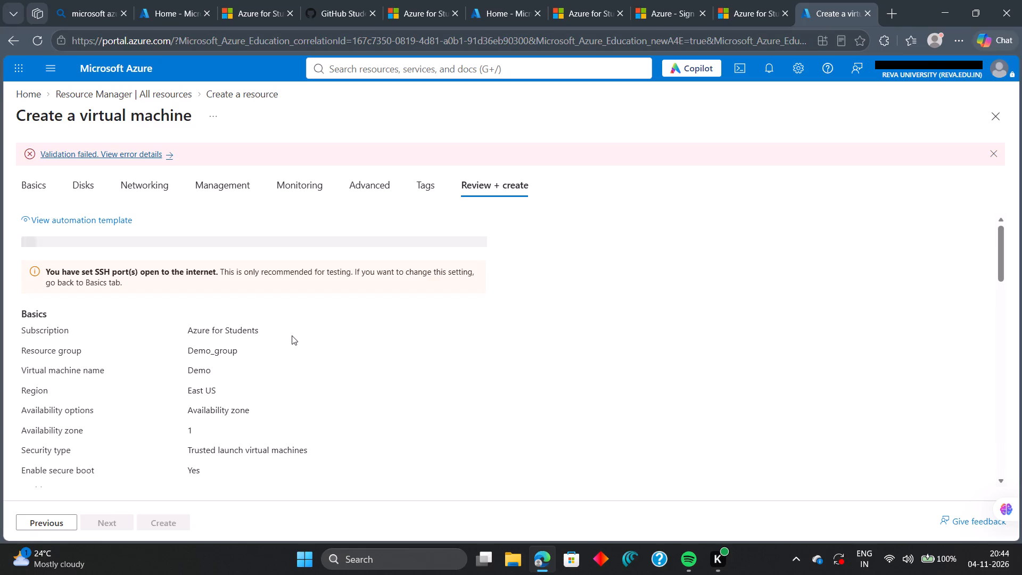
Examine the review summary of the Demo virtual machine, including its price, basic, disk and networking settings.
scroll(316, 420, "down", 8)
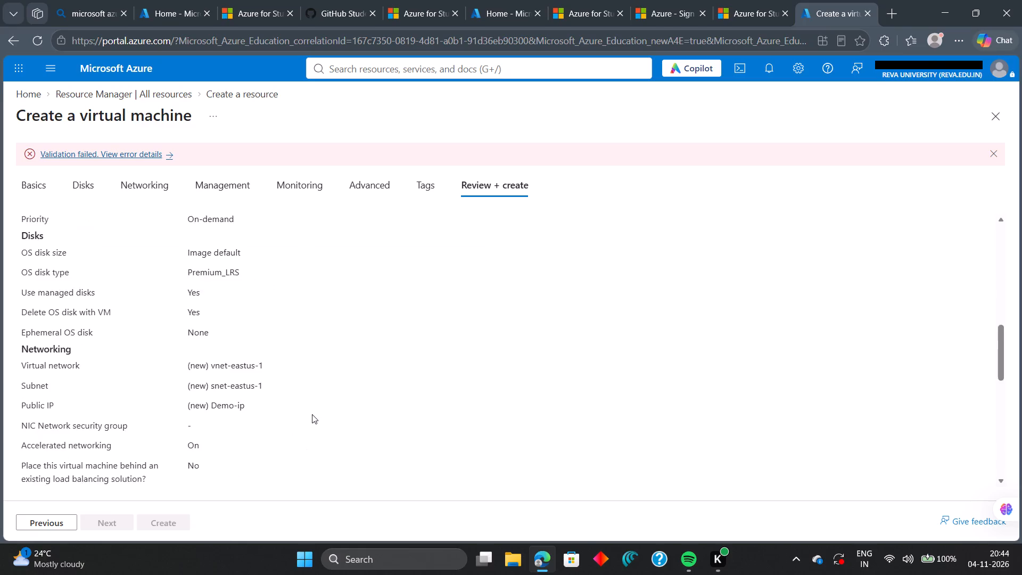
scroll(312, 414, "down", 15)
scroll(315, 410, "up", 9)
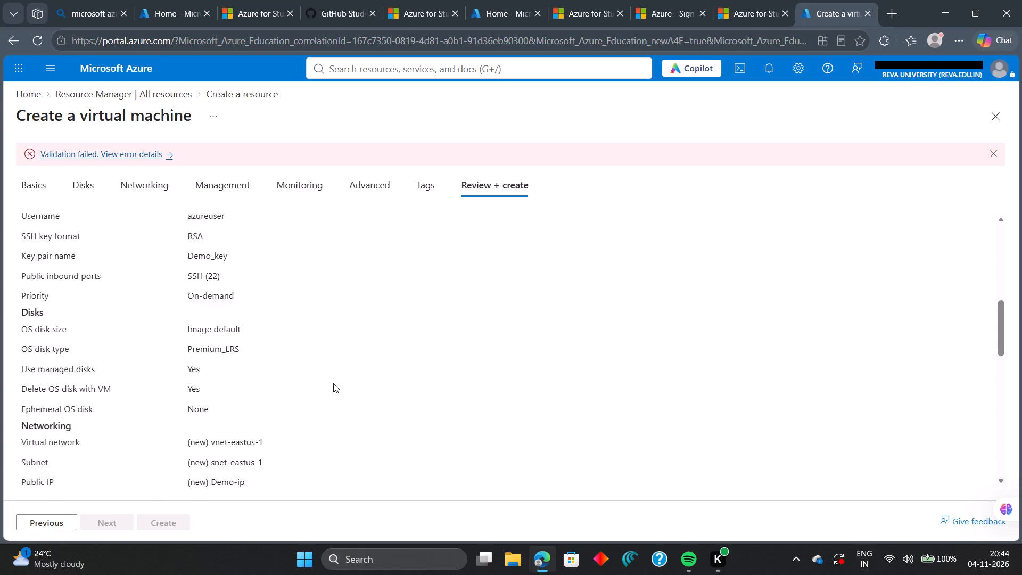
scroll(333, 383, "up", 10)
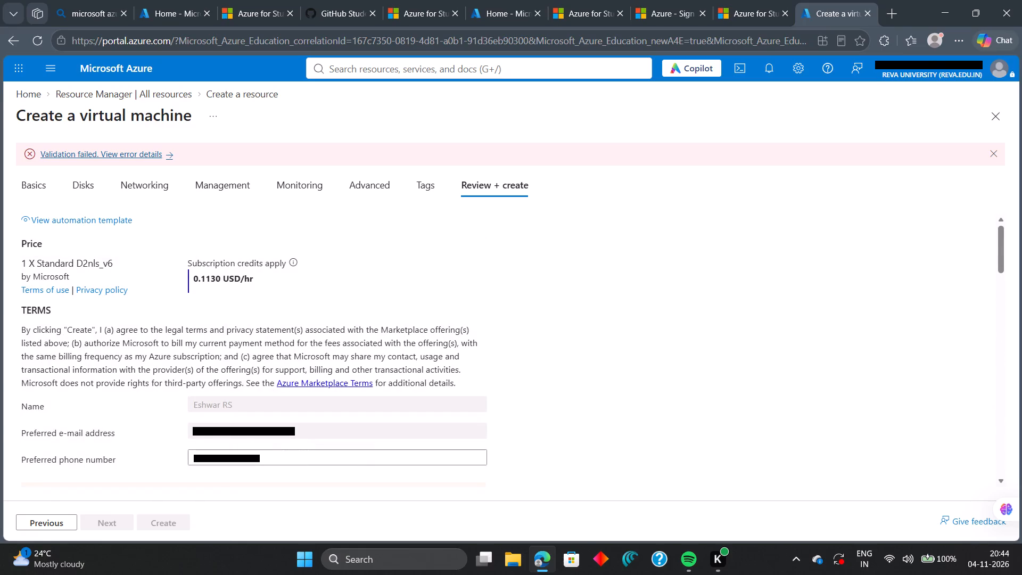
Open the validation error details for the Demo virtual machine and read through the full error list.
scroll(139, 329, "down", 2)
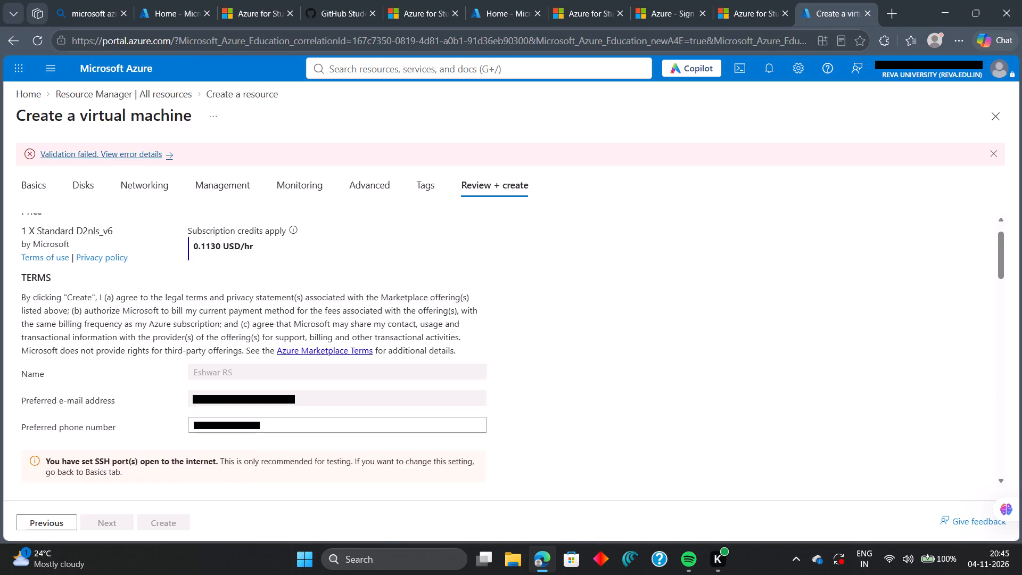
scroll(139, 329, "down", 8)
scroll(139, 329, "up", 5)
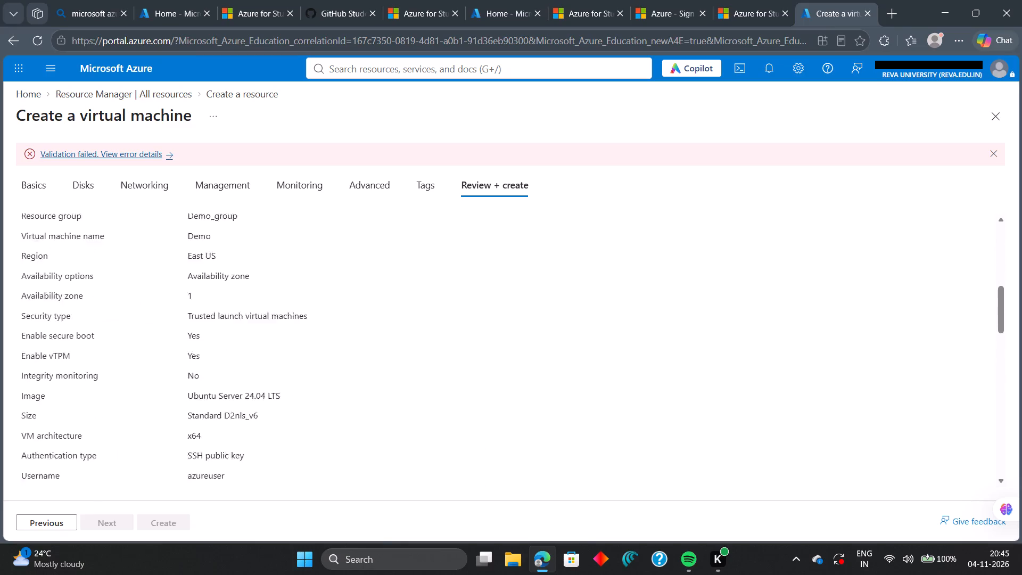
scroll(139, 329, "up", 2)
left_click(159, 155)
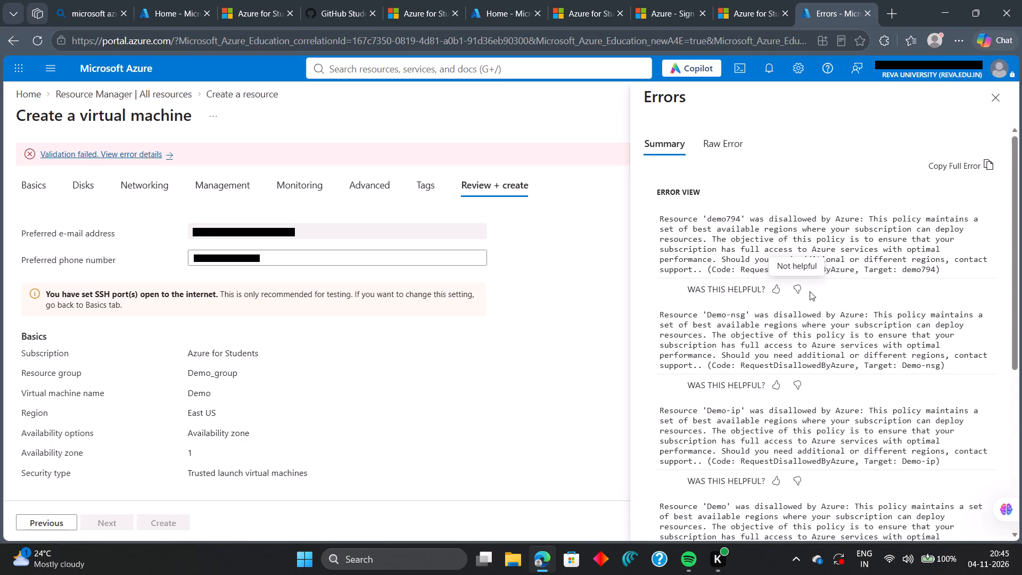
scroll(946, 281, "down", 9)
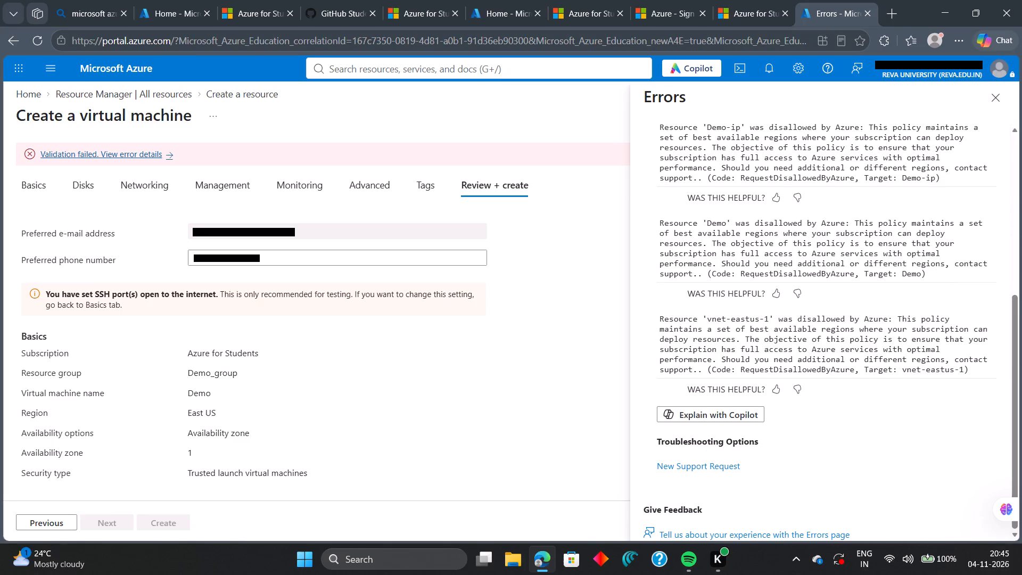
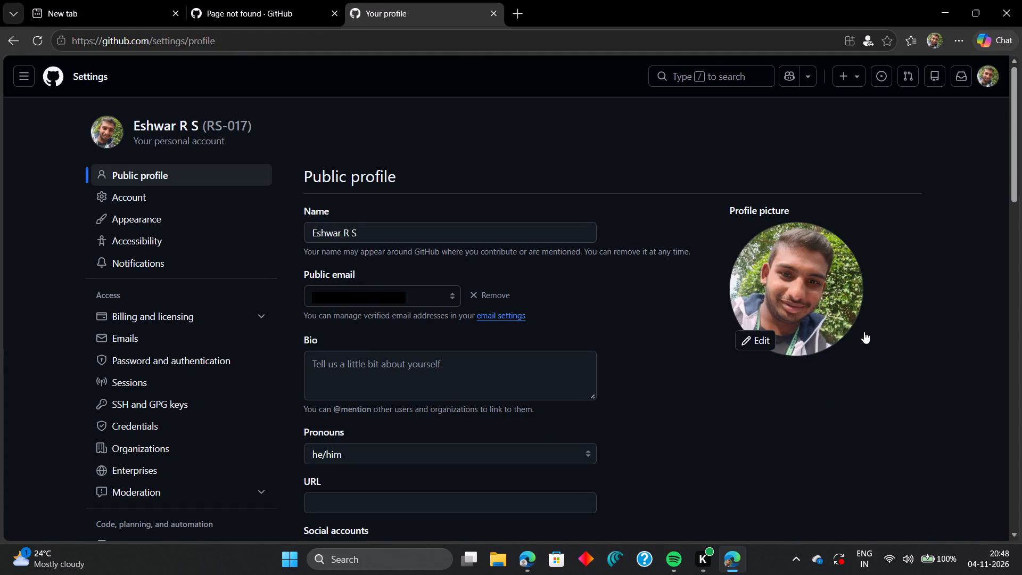
Open the education benefits in GitHub's billing and licensing settings and go to the Student Developer Pack offers.
left_click(199, 324)
left_click(140, 509)
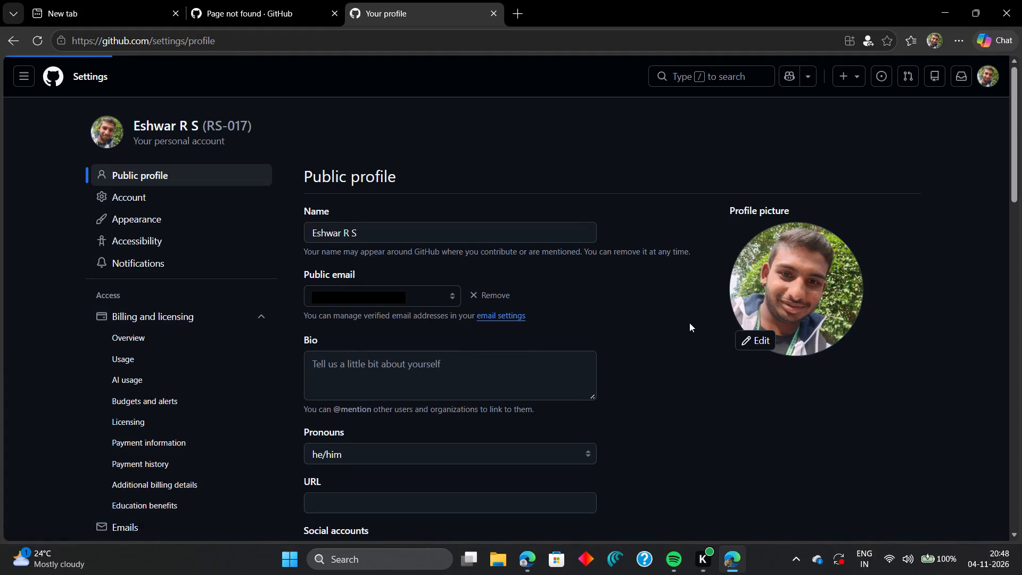
scroll(614, 409, "down", 1)
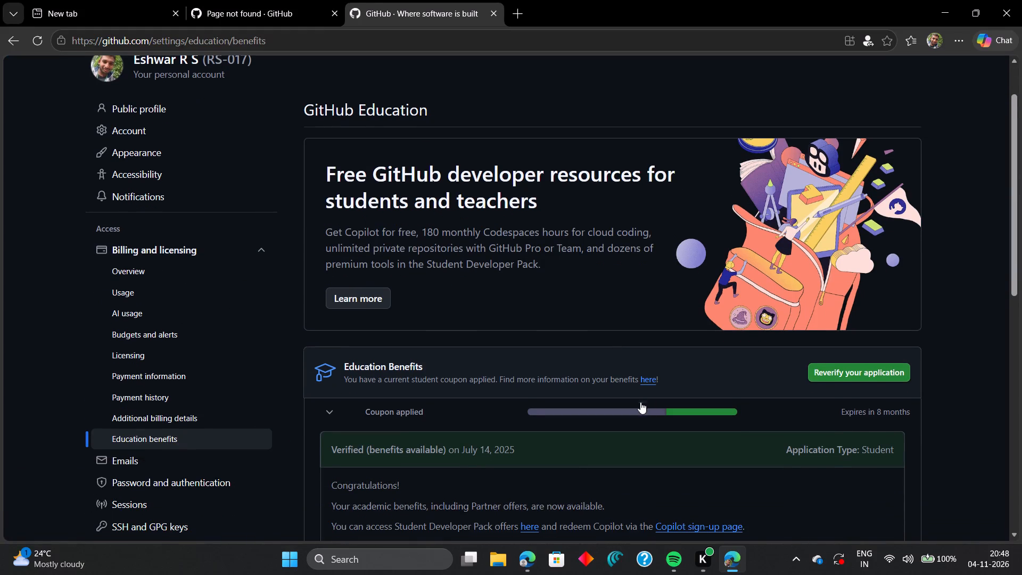
scroll(639, 391, "down", 2)
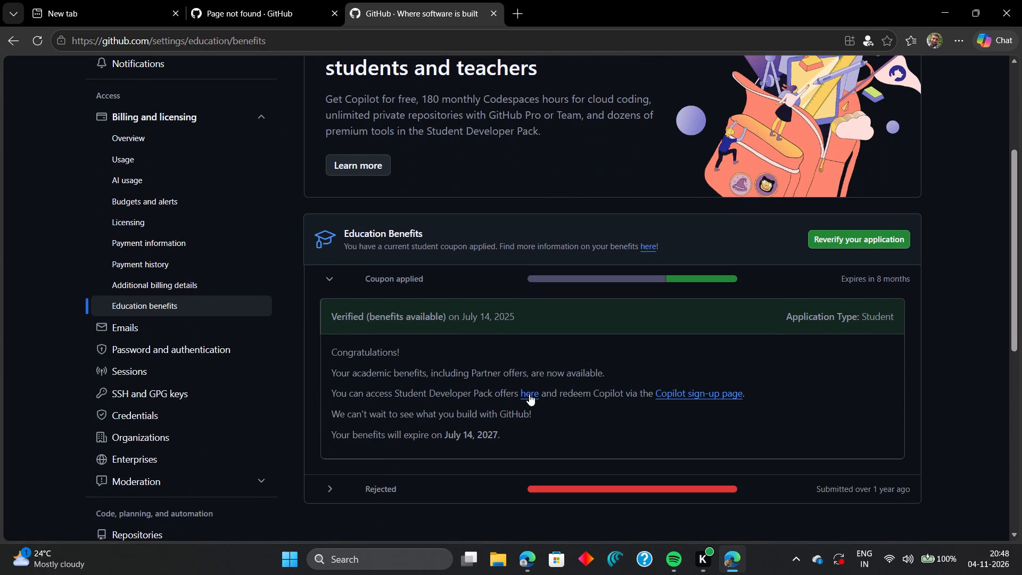
left_click(529, 394)
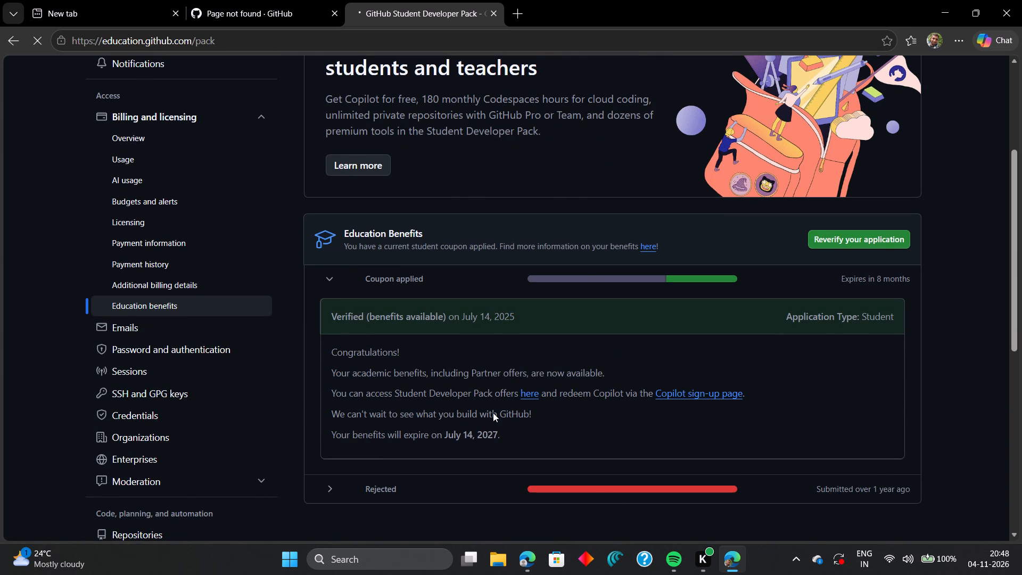
left_click(532, 391)
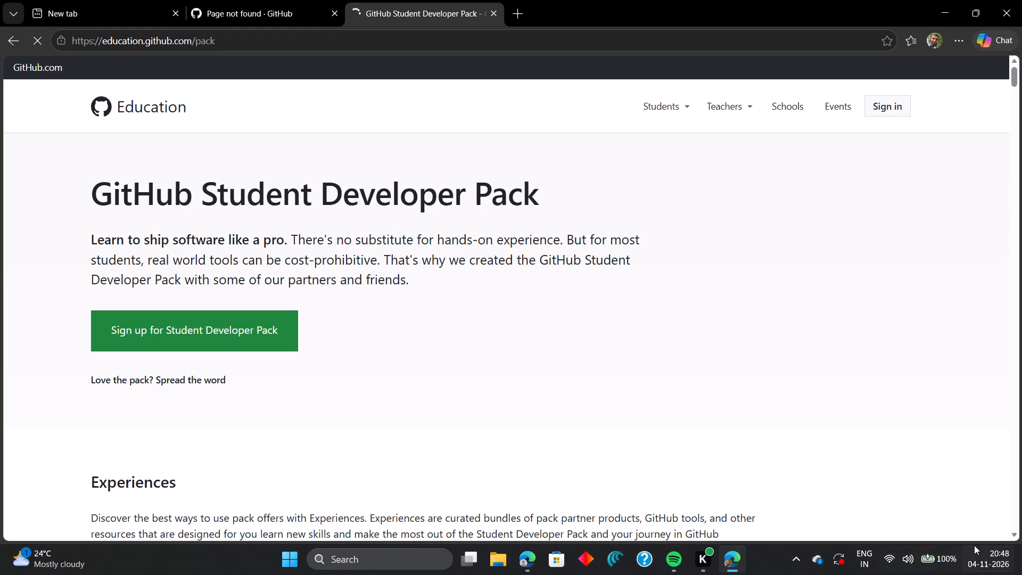
Sign in to GitHub Education from the Student Developer Pack page.
left_click(893, 108)
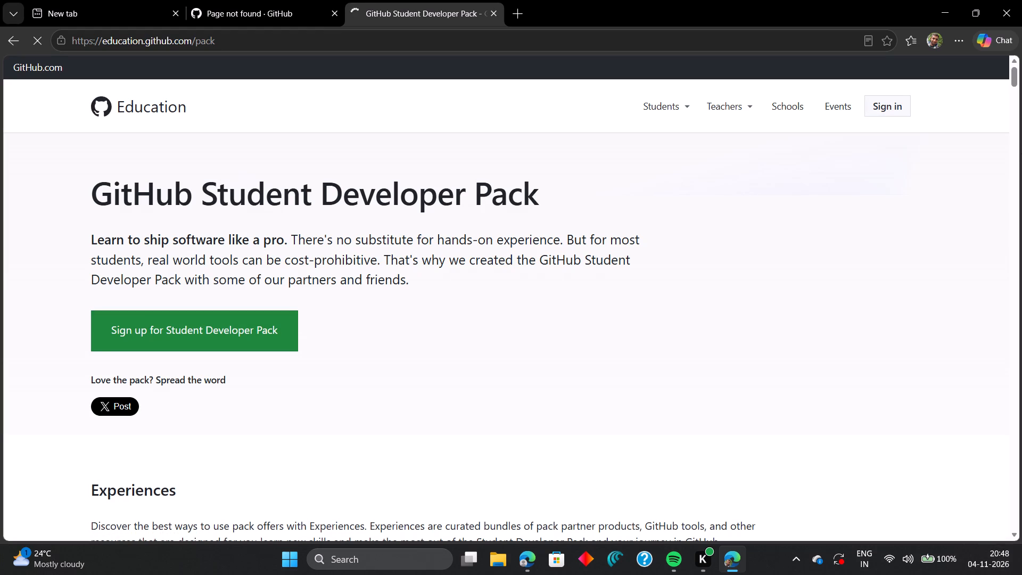
scroll(545, 228, "down", 7)
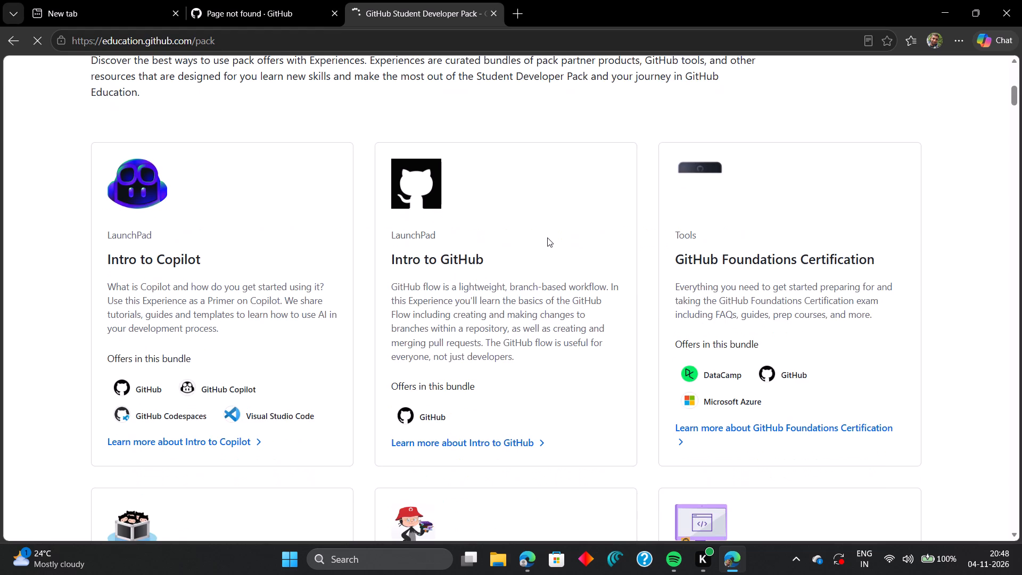
scroll(547, 237, "up", 11)
double_click(879, 104)
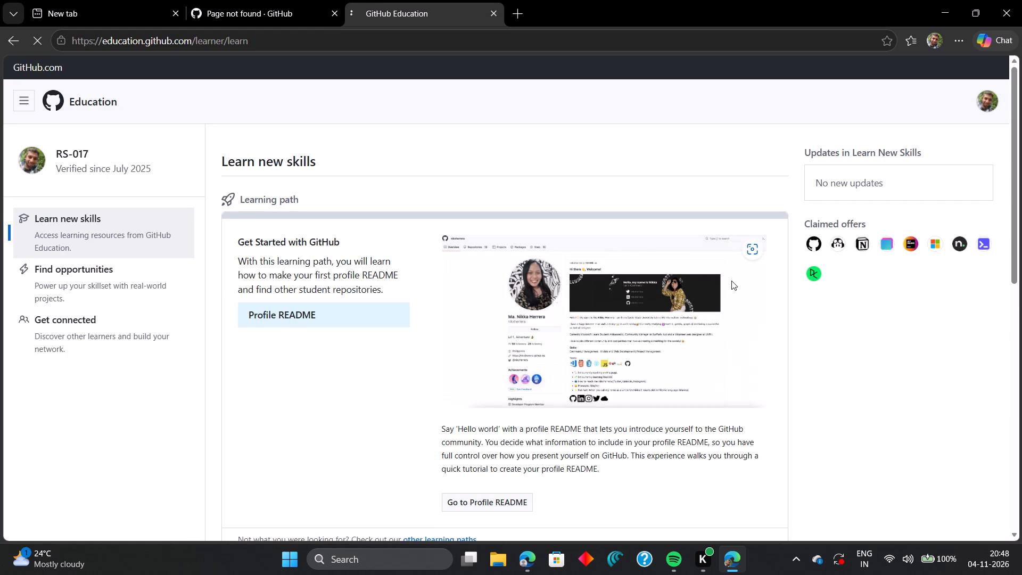
Find the Microsoft Azure offer in the Student Developer Pack and request access by connecting the GitHub account.
left_click(936, 243)
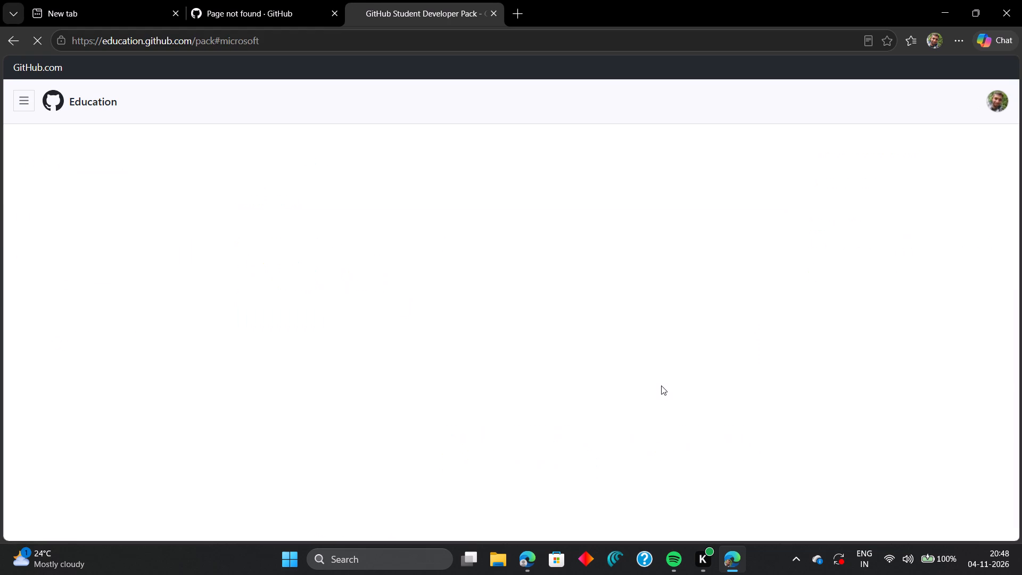
scroll(661, 366, "down", 2)
scroll(336, 395, "down", 10)
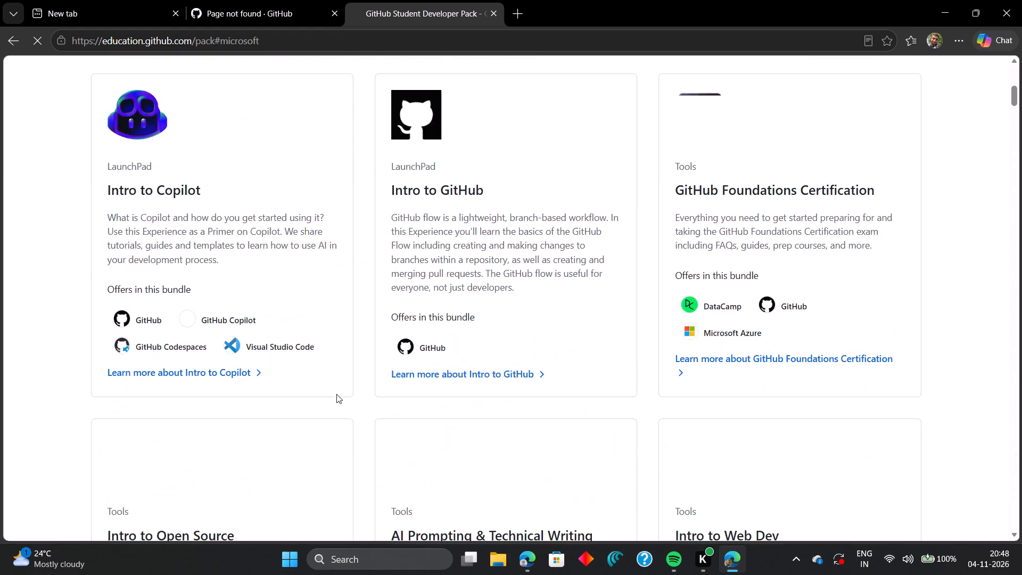
scroll(337, 392, "down", 6)
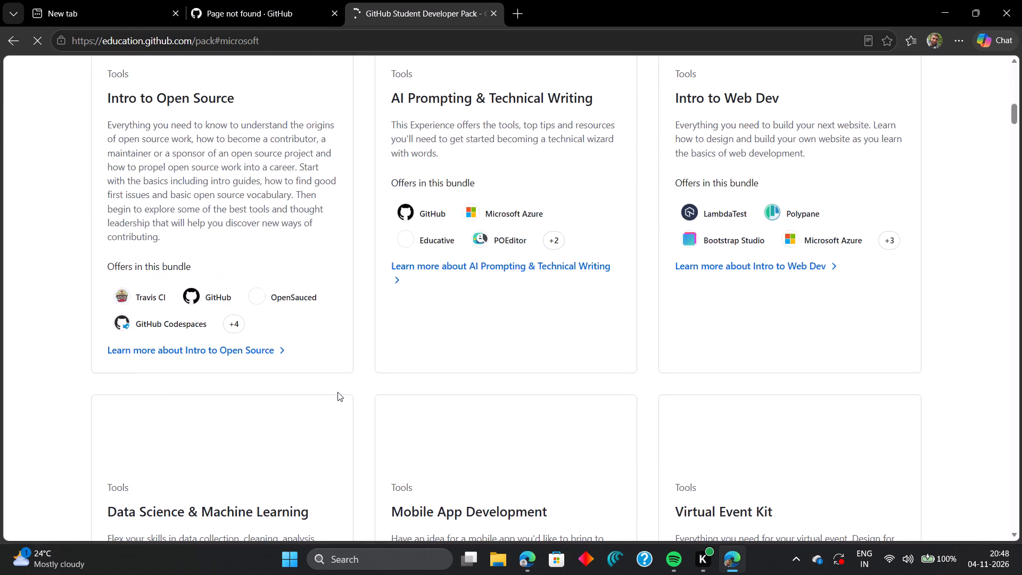
scroll(337, 392, "down", 4)
scroll(645, 253, "down", 8)
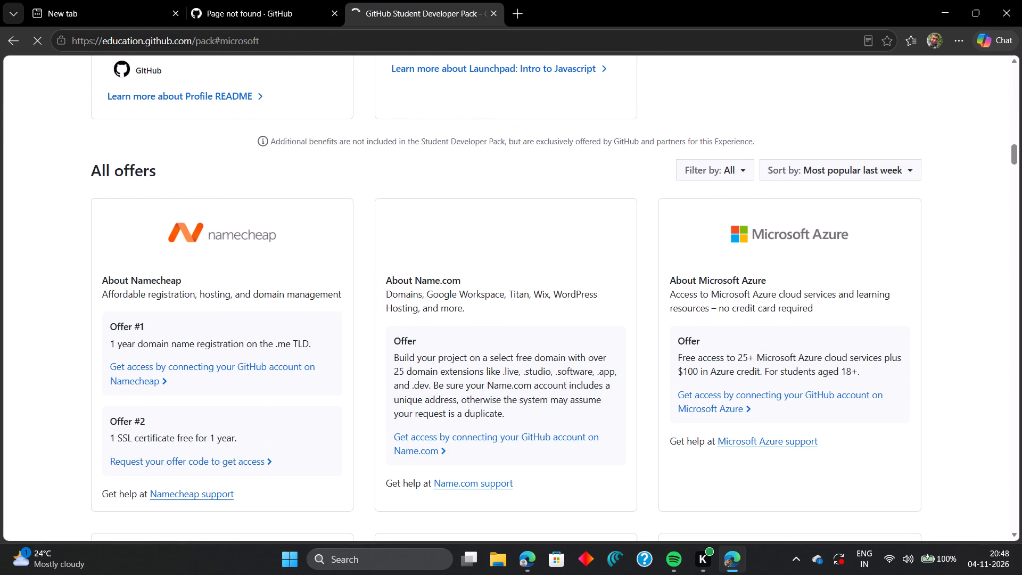
left_click(708, 397)
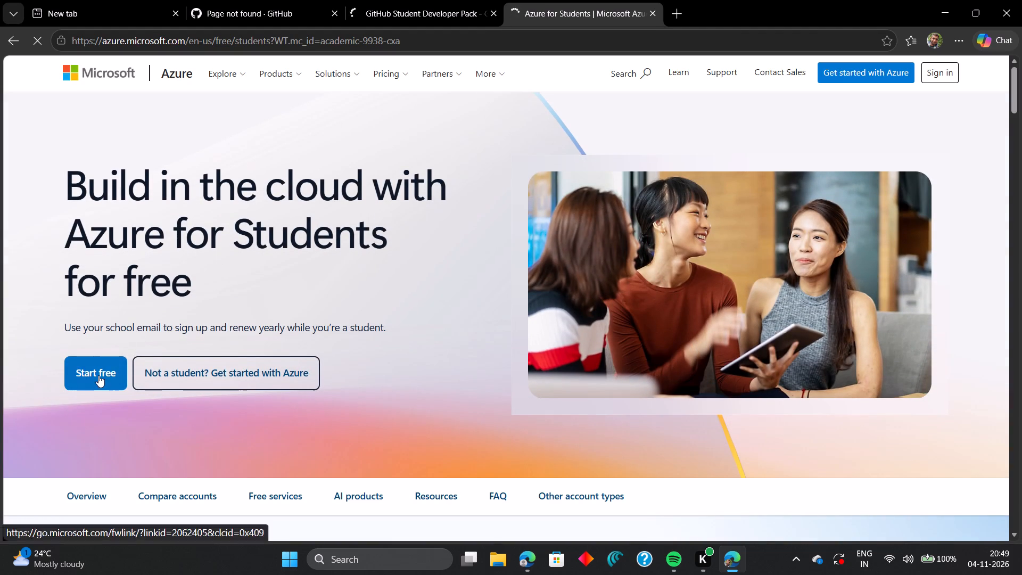
Start the free Azure for Students sign-up.
left_click(98, 375)
left_click(551, 5)
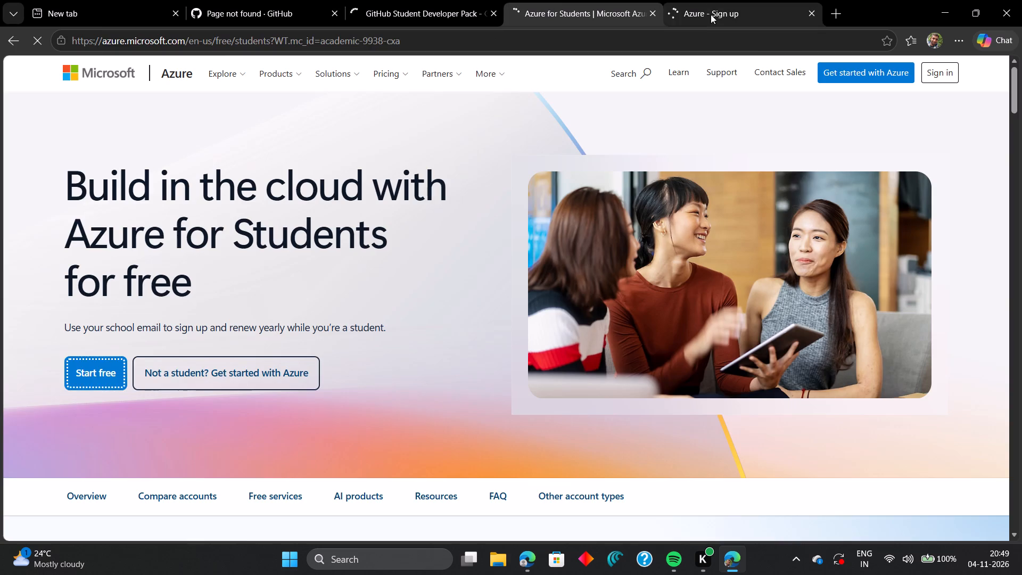
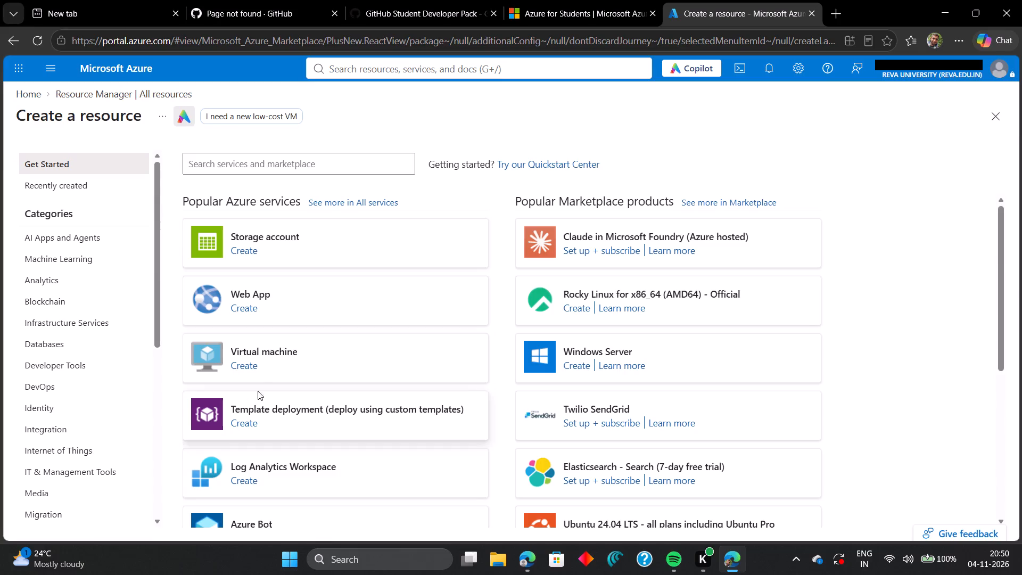
Start creating a new virtual machine from the popular Azure services.
left_click(253, 368)
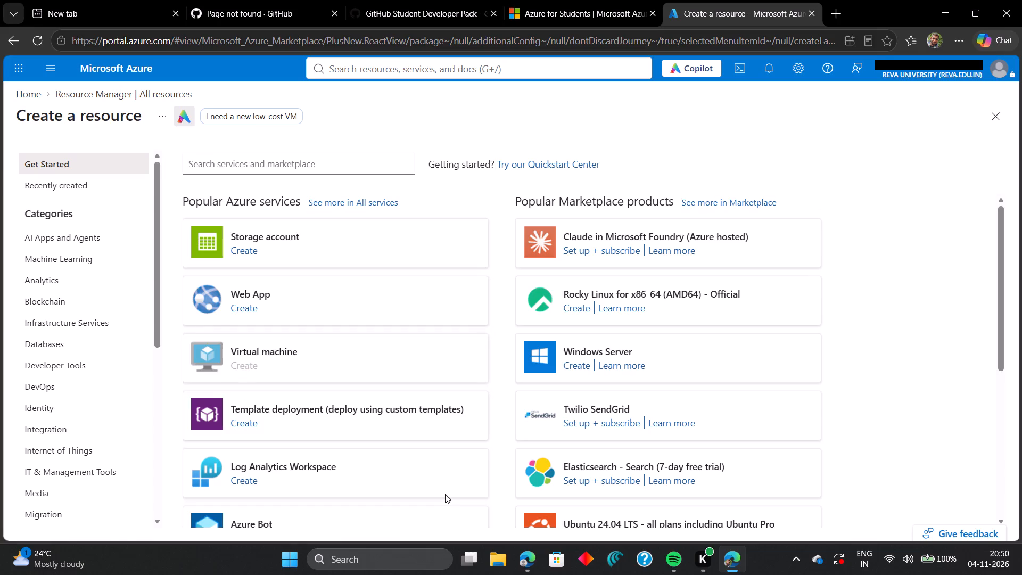
scroll(934, 405, "down", 3)
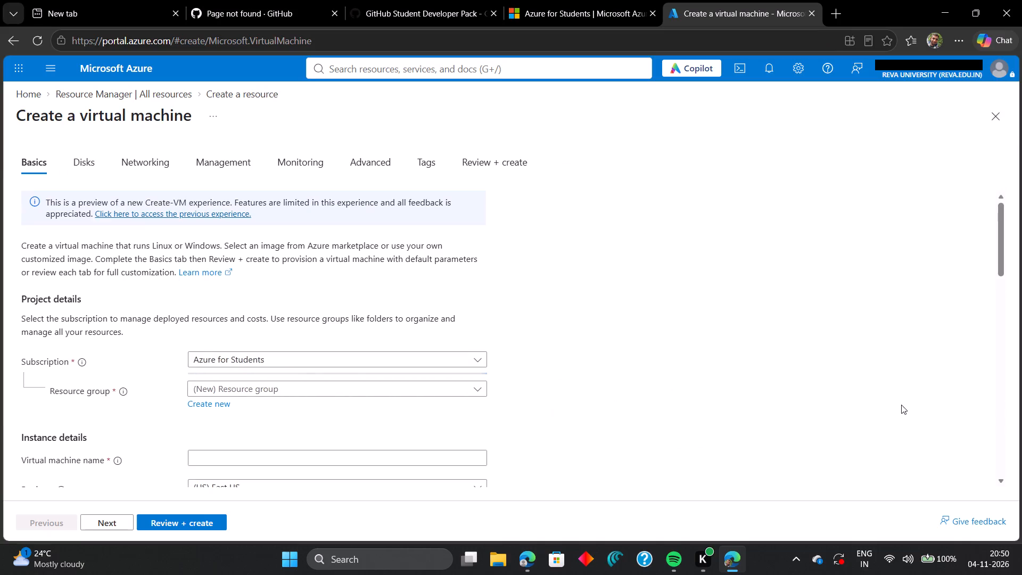
Enable the Azure Spot discount for the virtual machine and set its eviction policy to Delete.
scroll(384, 393, "down", 7)
scroll(384, 410, "up", 2)
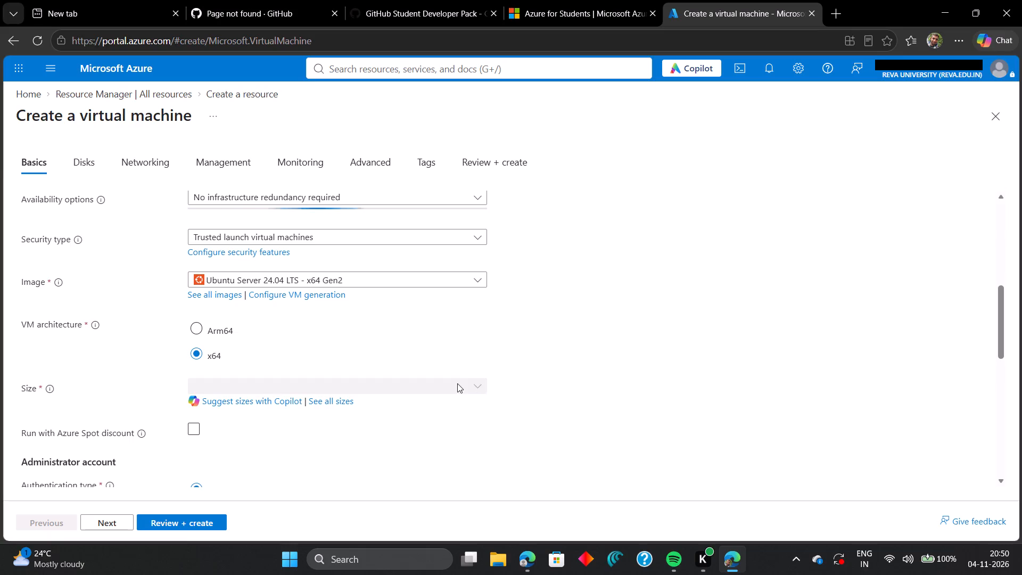
scroll(457, 383, "up", 1)
scroll(457, 383, "down", 2)
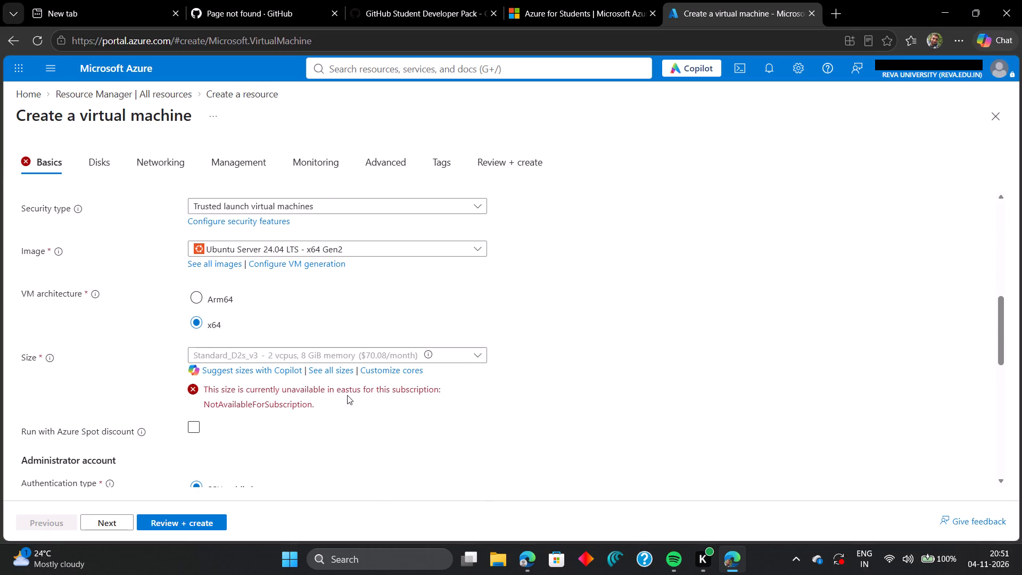
left_click(197, 431)
left_click(197, 431)
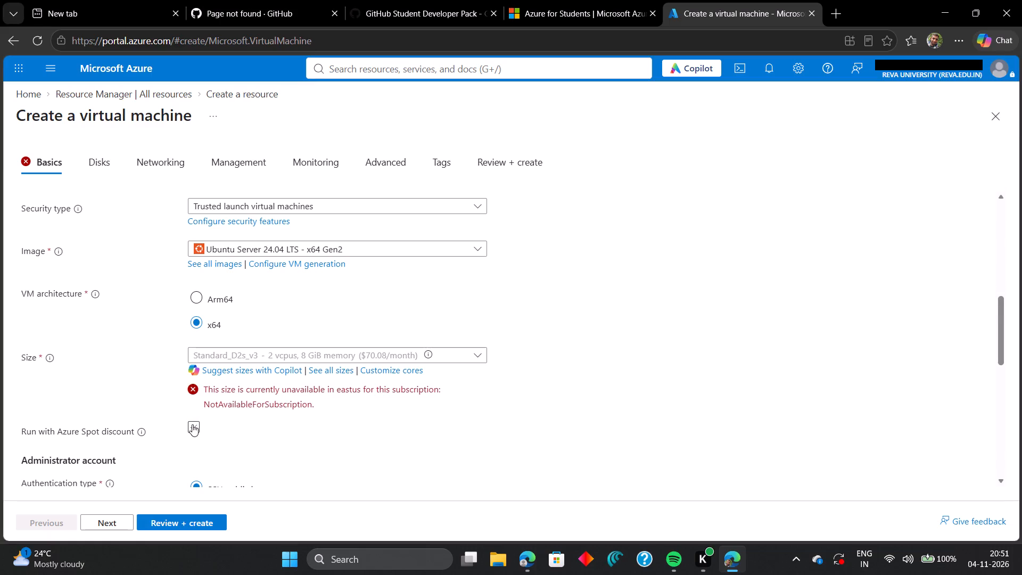
left_click(192, 424)
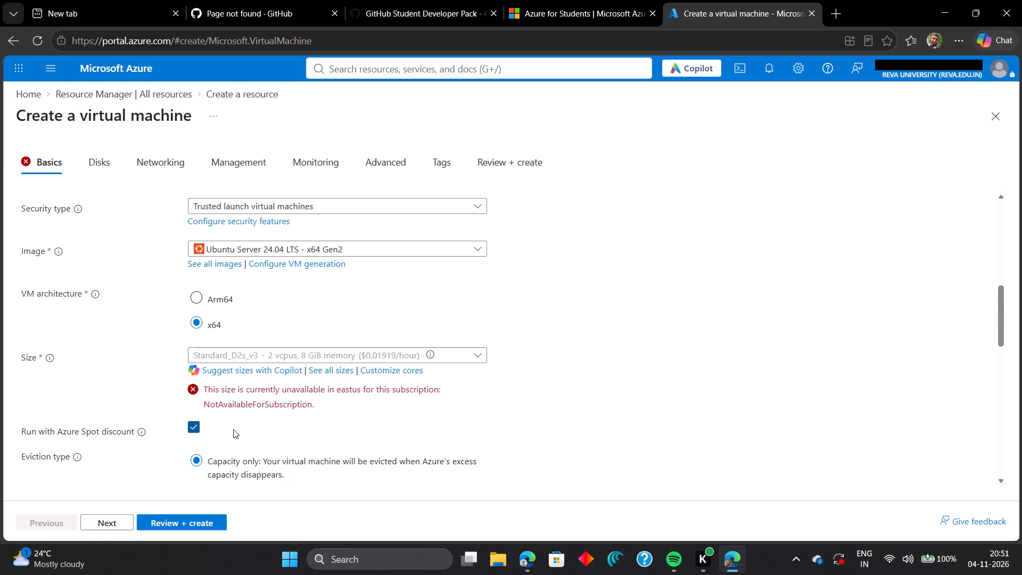
scroll(244, 419, "down", 2)
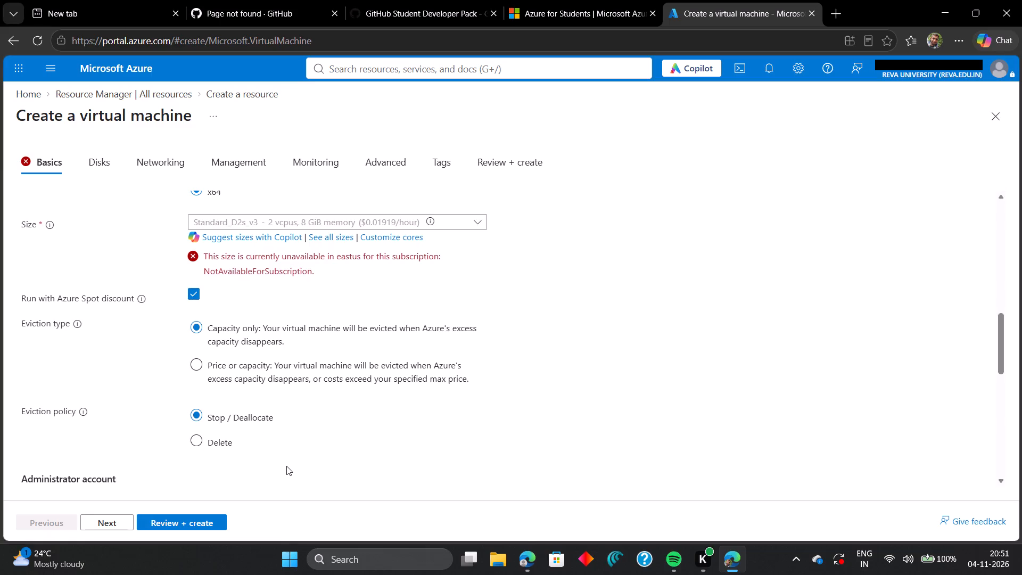
left_click(194, 440)
scroll(255, 434, "up", 2)
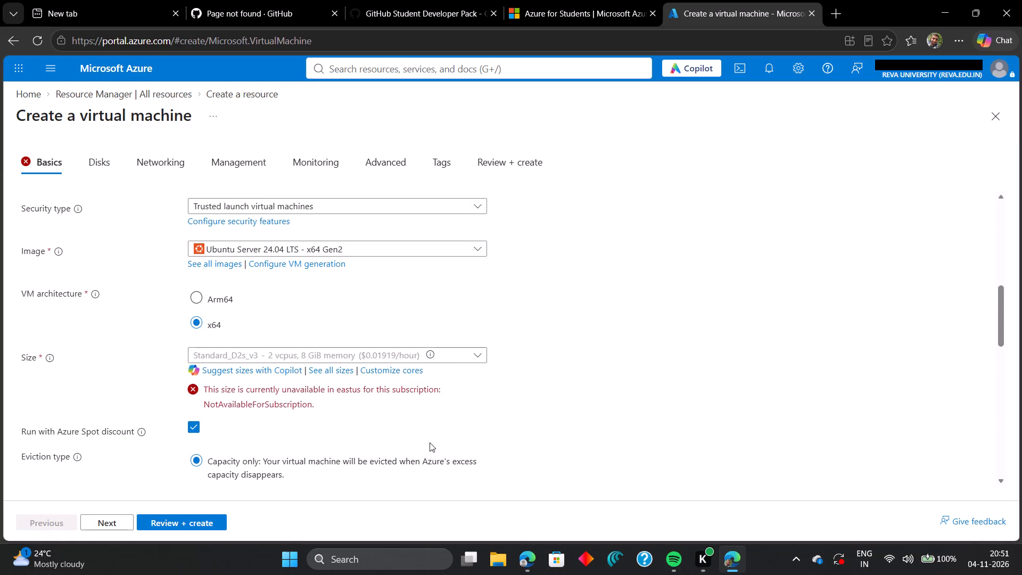
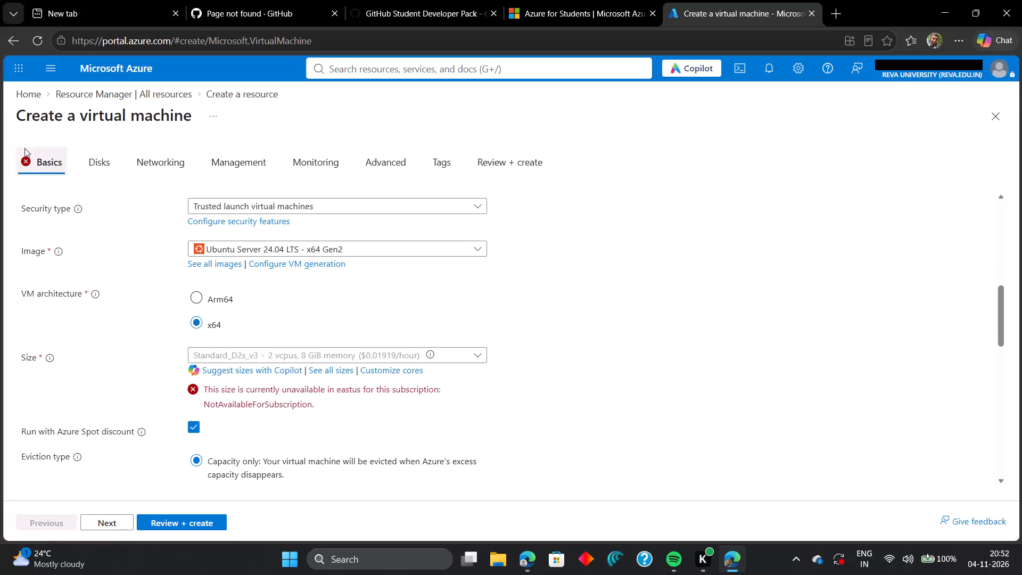
Leave the virtual machine form and go by way of the dashboard to the portal's home page.
left_click(45, 68)
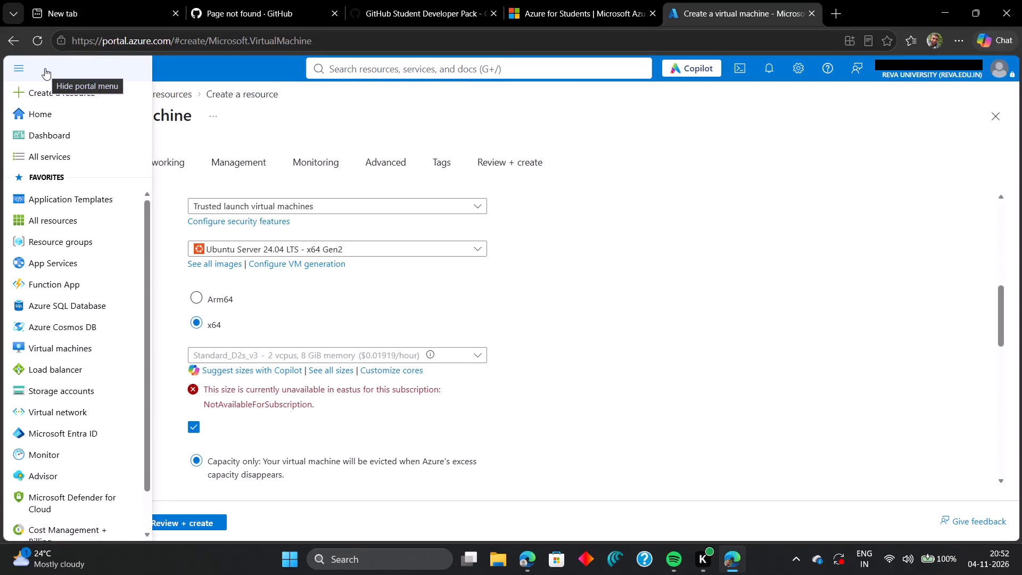
left_click(57, 127)
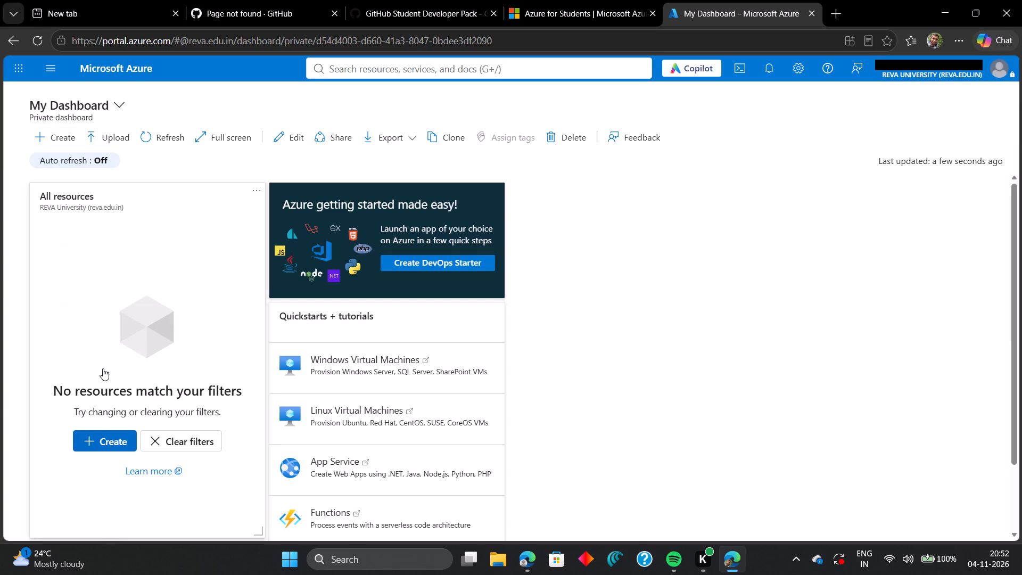
scroll(104, 368, "up", 2)
left_click(20, 64)
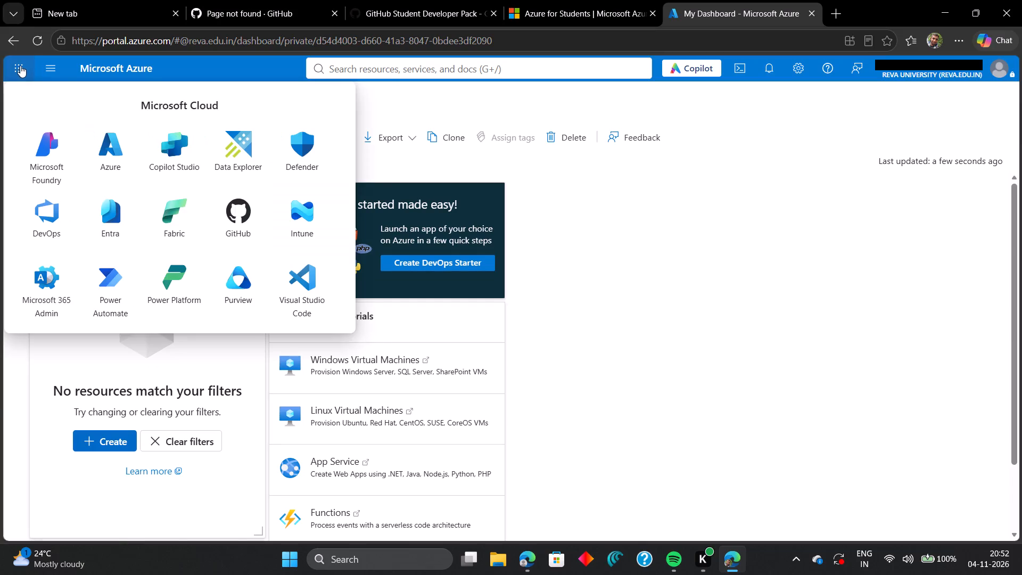
left_click(58, 63)
left_click(42, 104)
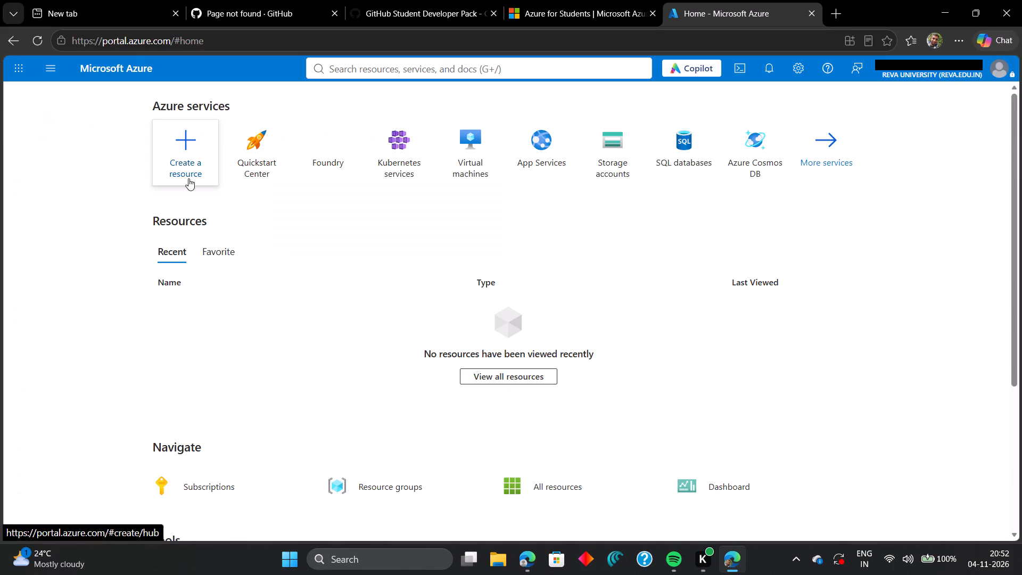
scroll(463, 227, "up", 5)
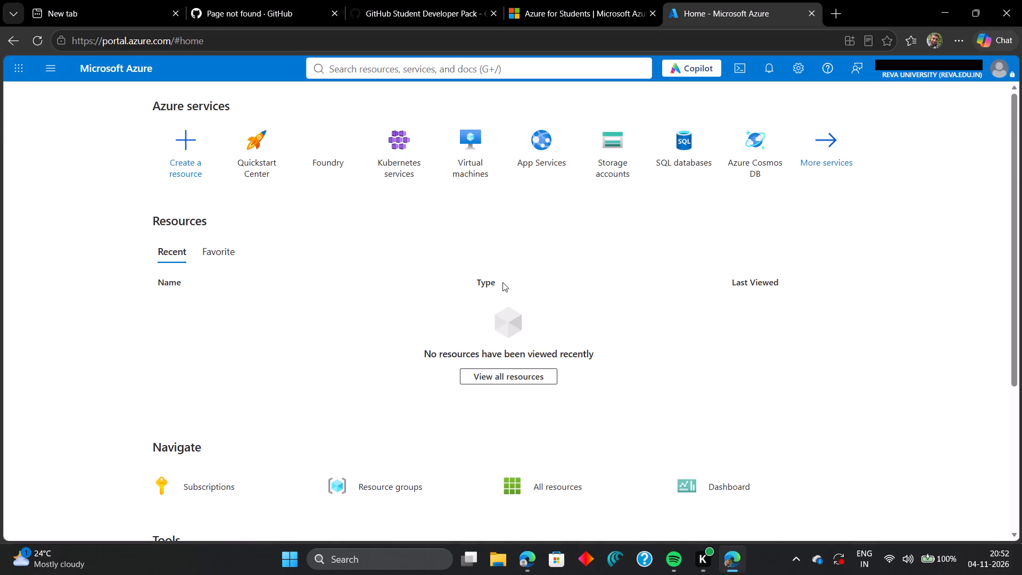
Search the portal for s and open the Azure for Students subscription.
left_click(409, 69)
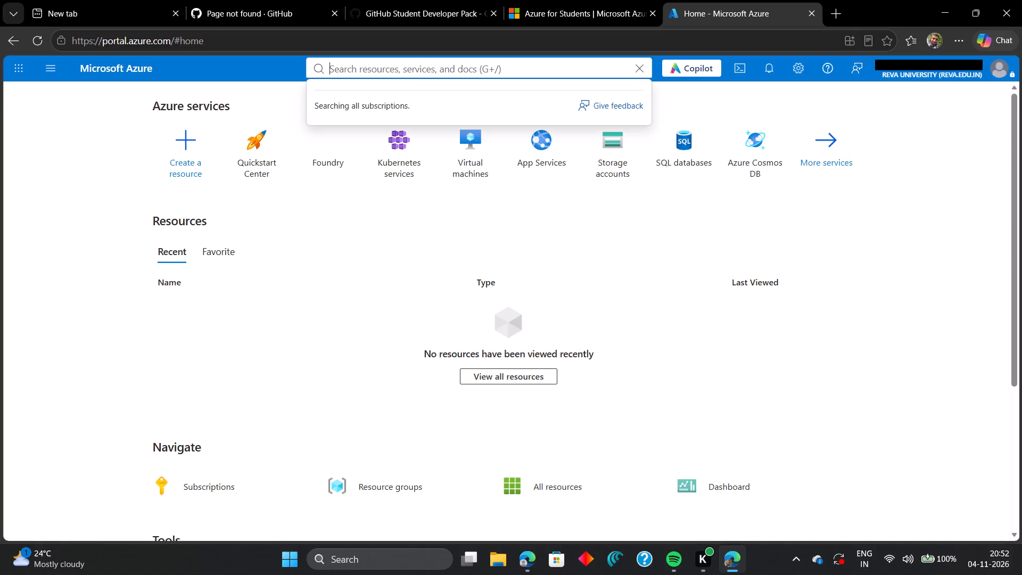
key("s")
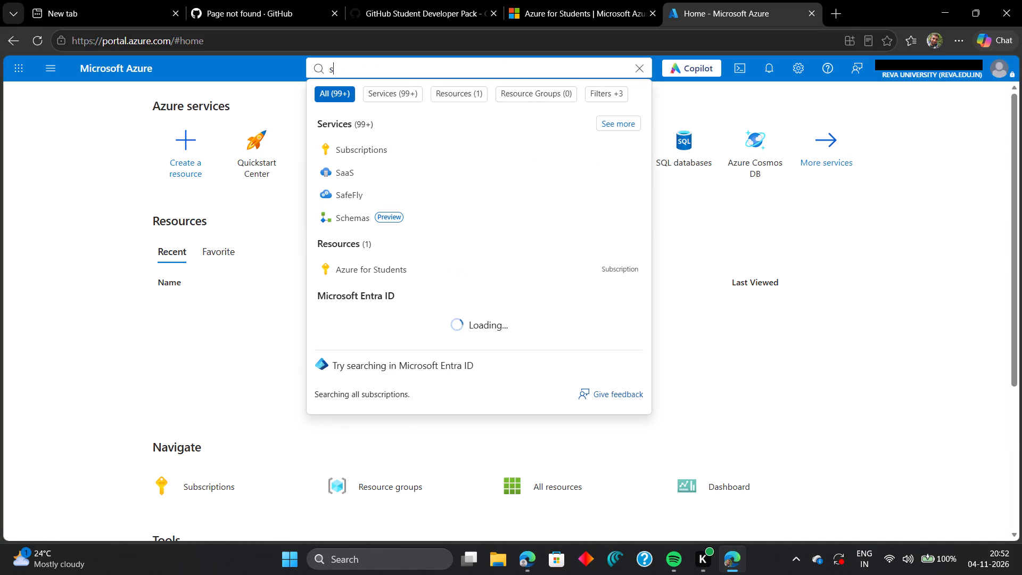
left_click(379, 264)
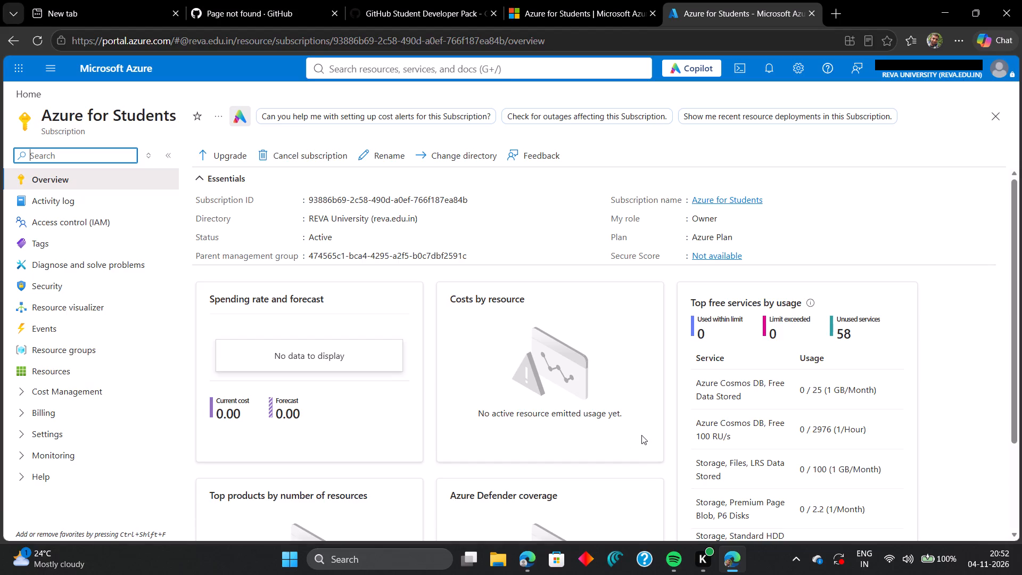
Examine the subscription's full list of free services for 12 months, then close it and return to the overview.
scroll(641, 435, "down", 2)
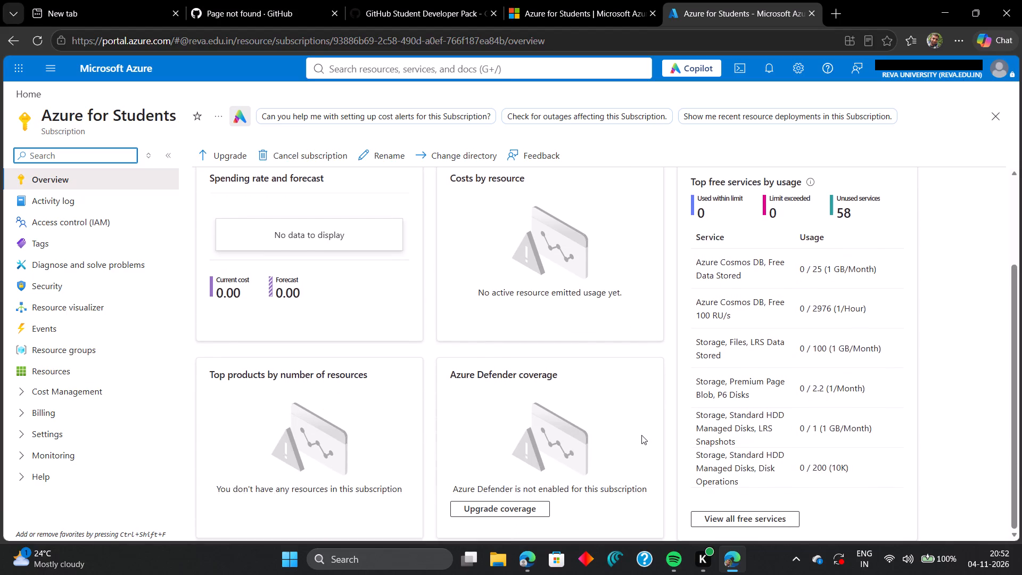
scroll(641, 435, "down", 1)
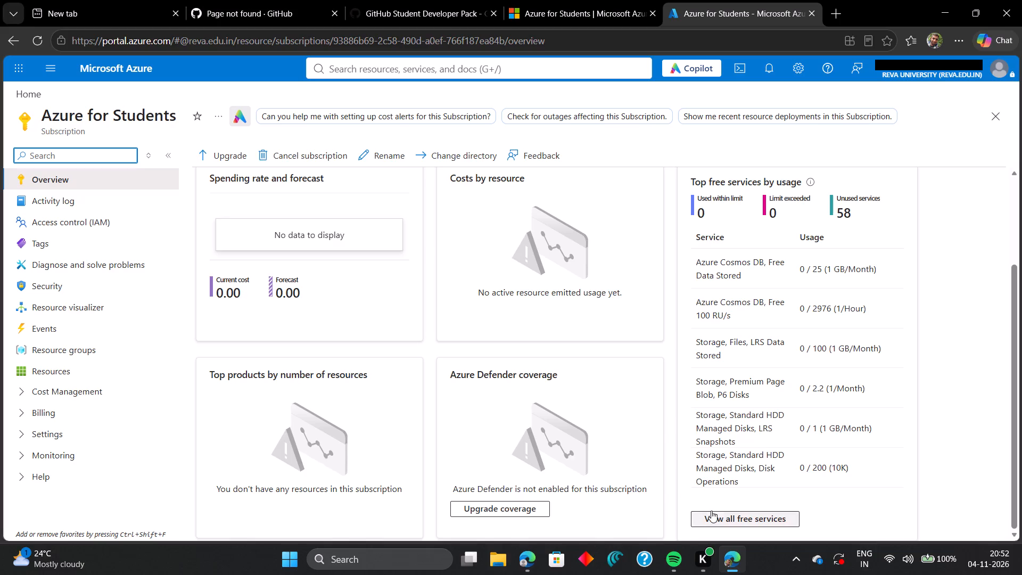
left_click(712, 513)
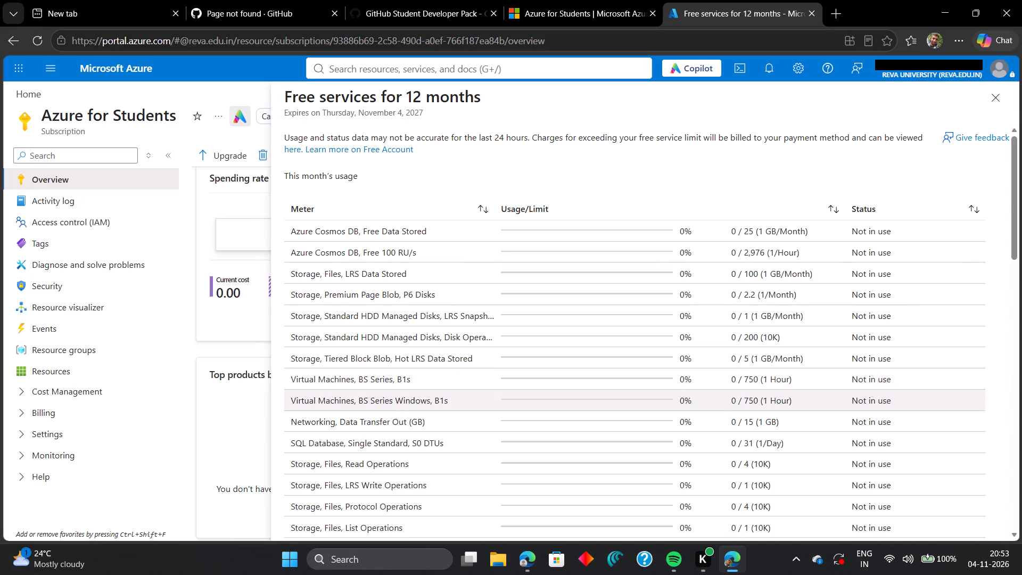
left_click(206, 333)
left_click(991, 92)
scroll(402, 213, "up", 10)
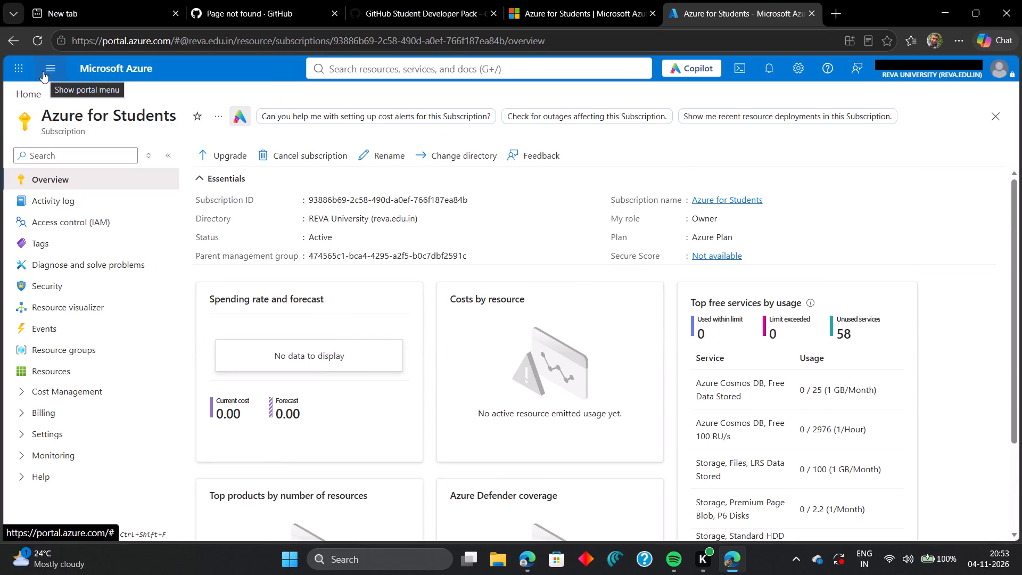
Start creating a new virtual machine from the Azure for Students subscription's resources.
left_click(55, 364)
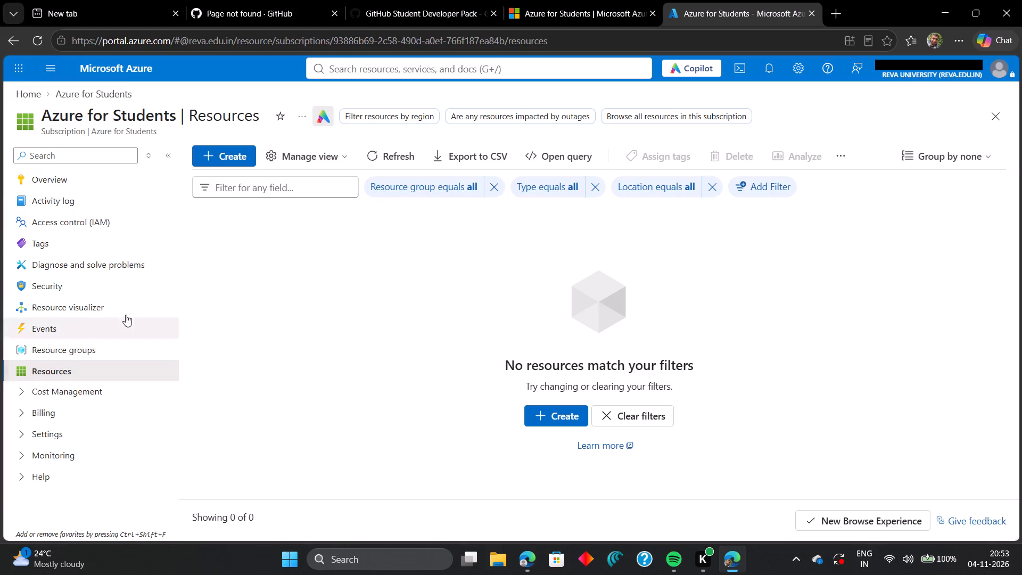
left_click(210, 157)
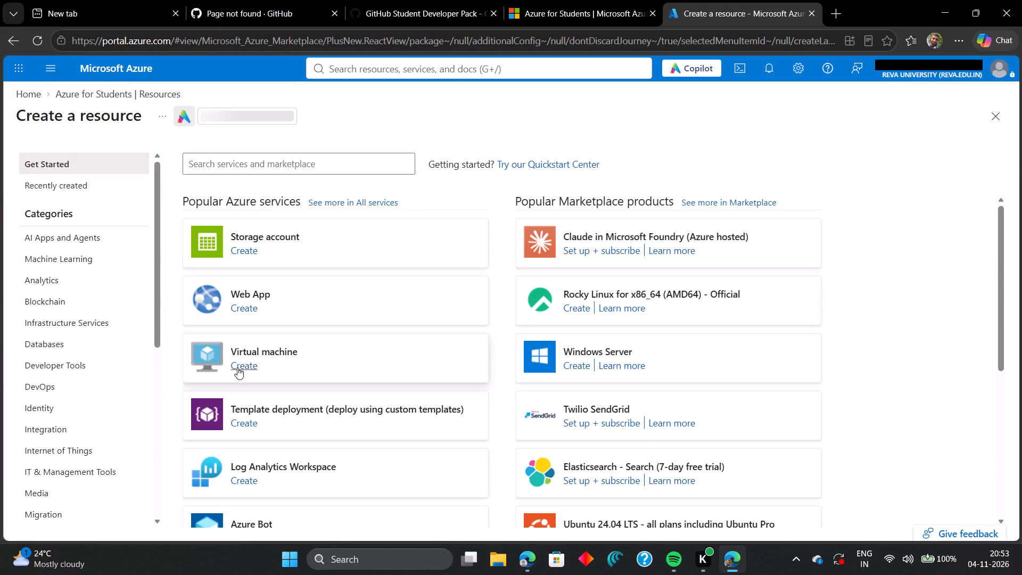
left_click(237, 367)
Open the full list of available sizes for the new virtual machine.
scroll(235, 366, "down", 4)
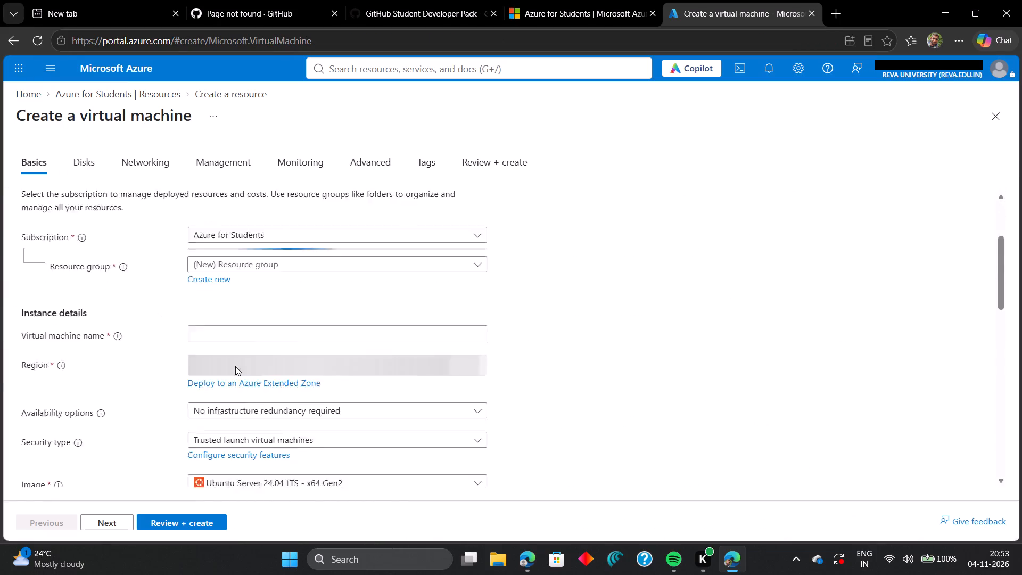
scroll(210, 390, "down", 2)
left_click(483, 359)
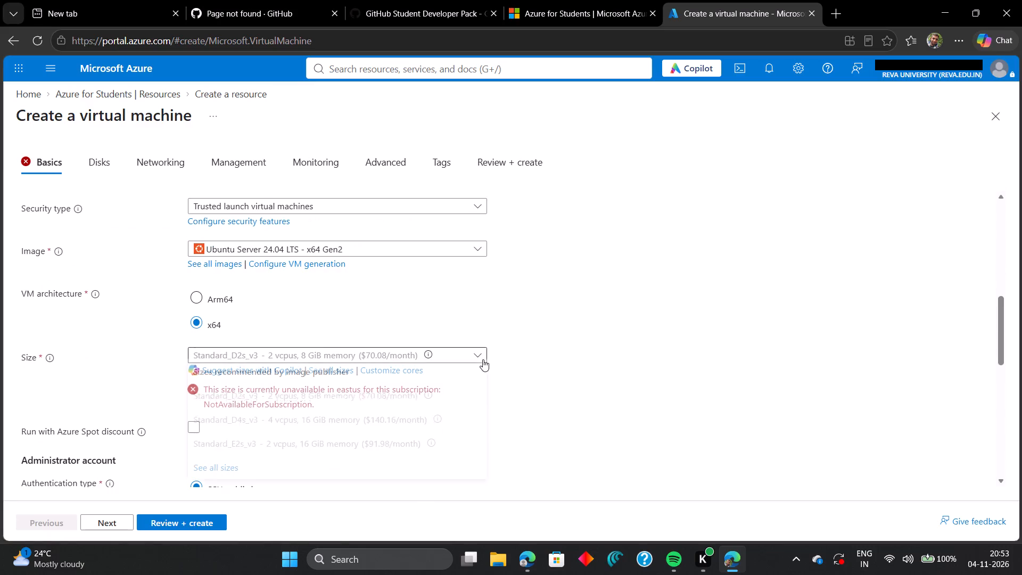
left_click(235, 469)
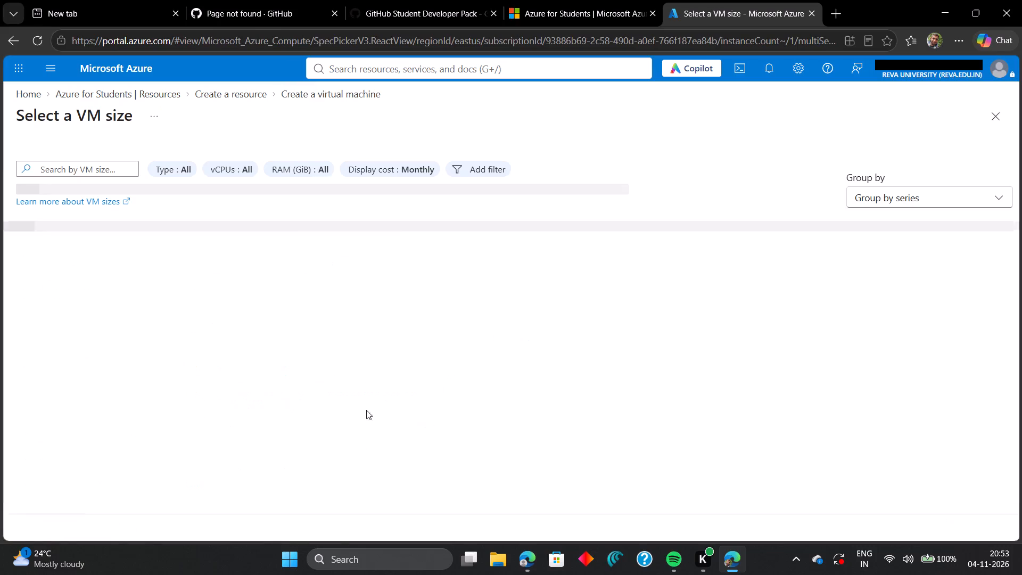
Examine the VM size groups, expanding E-Series v4 and Size not available to compare their sizes and monthly costs.
left_click(181, 171)
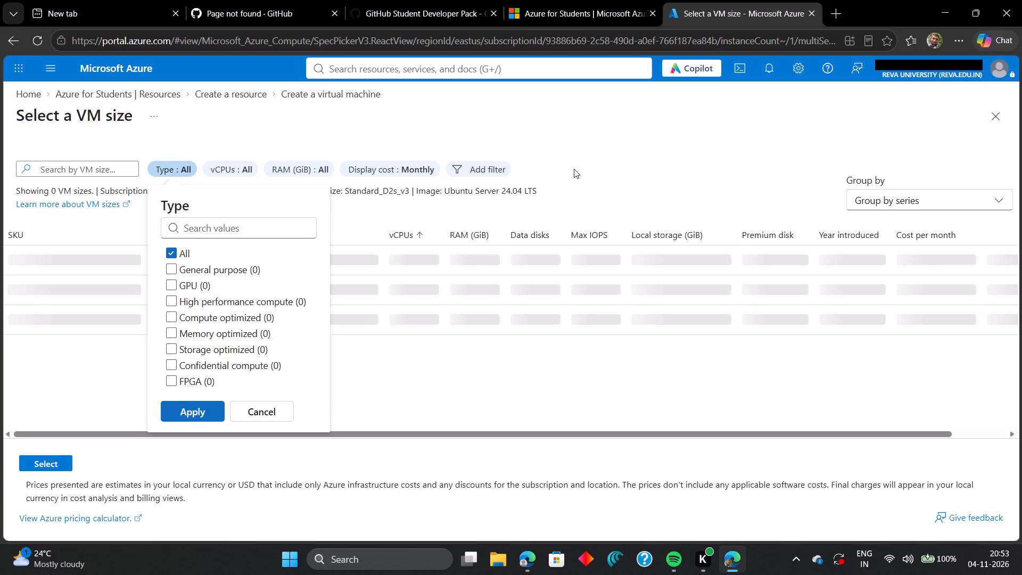
left_click(638, 153)
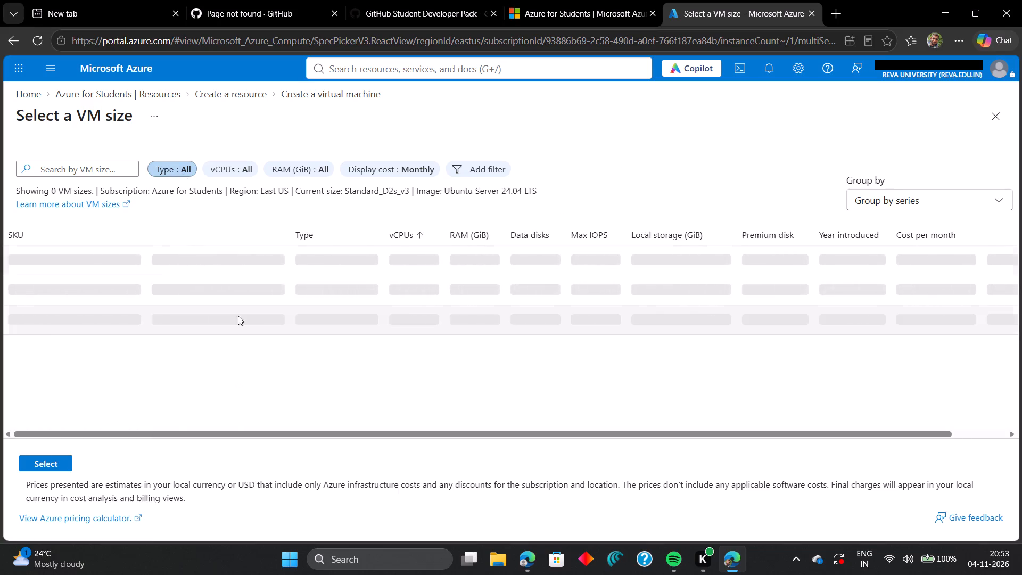
scroll(57, 285, "down", 1)
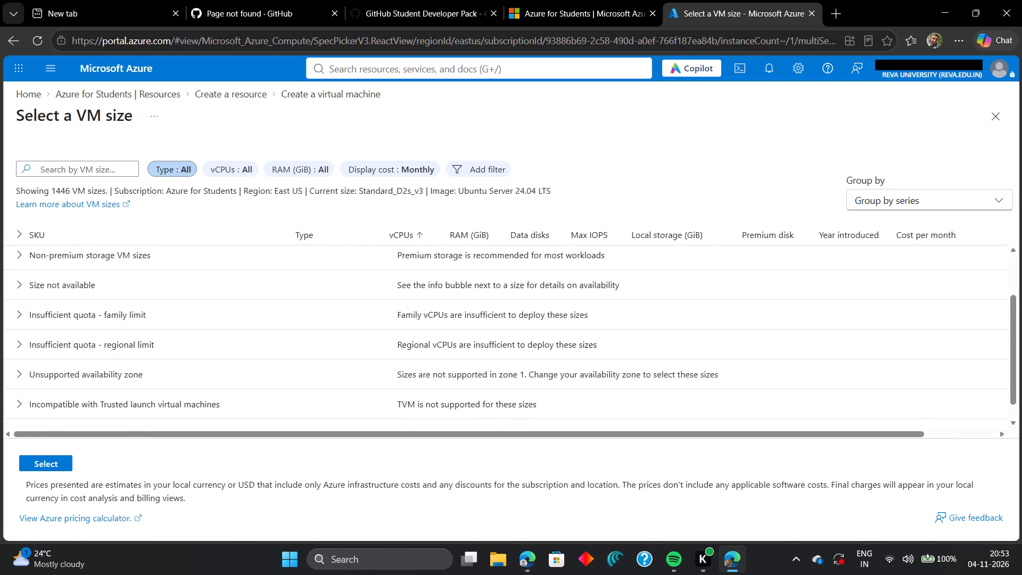
scroll(57, 285, "down", 3)
scroll(57, 285, "up", 6)
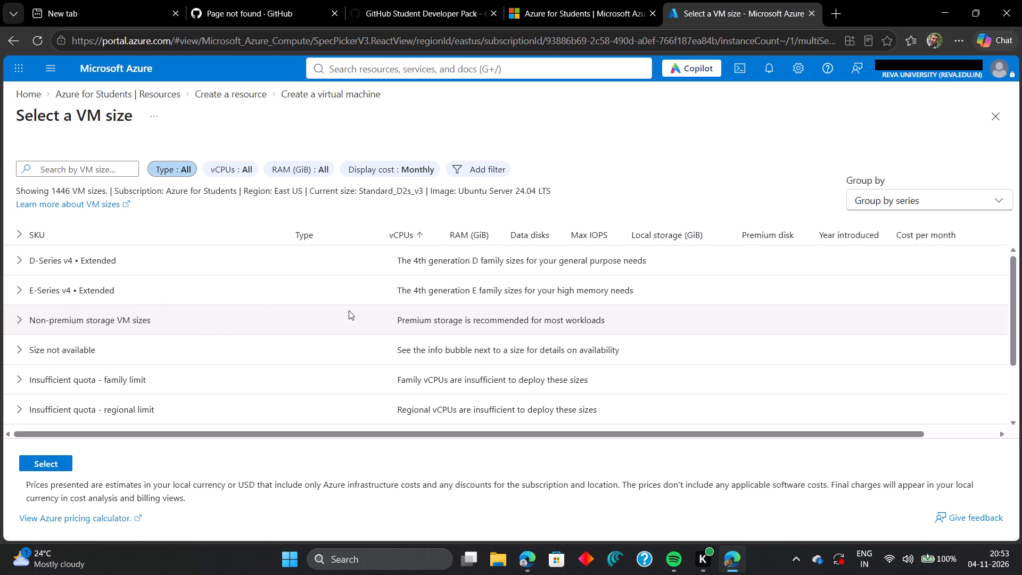
scroll(349, 310, "up", 1)
left_click(25, 289)
scroll(20, 289, "down", 2)
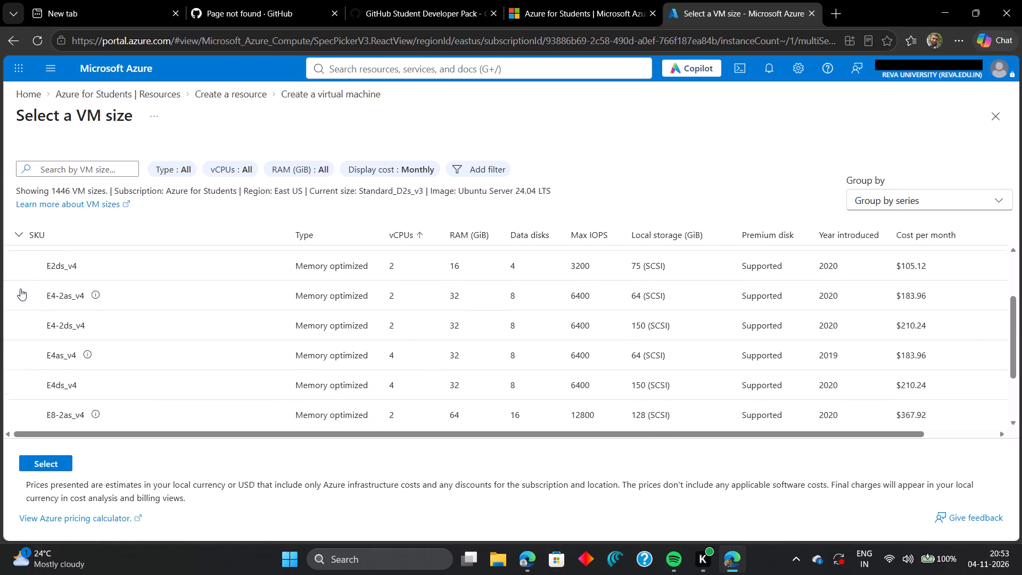
scroll(20, 289, "down", 5)
left_click(20, 331)
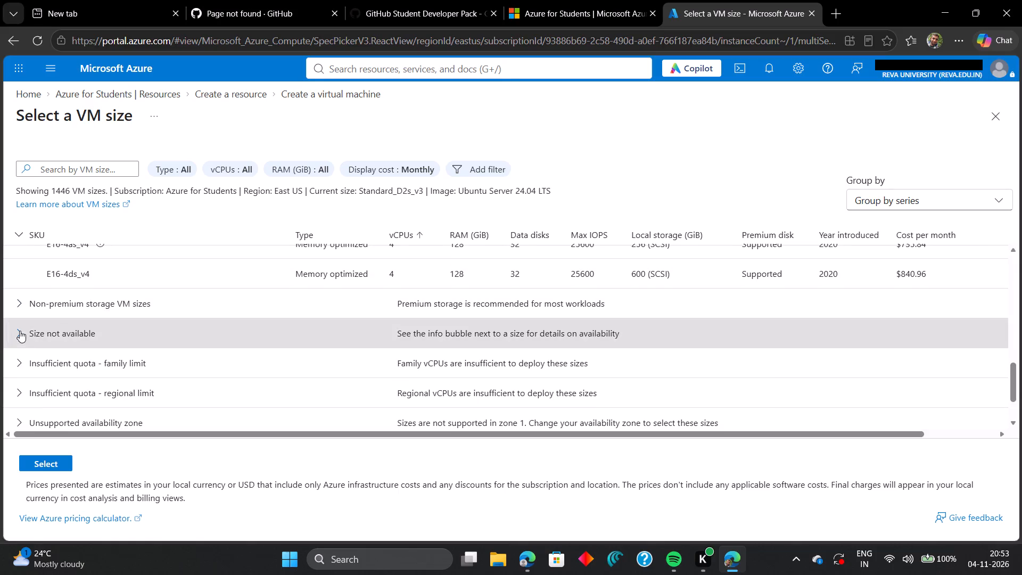
scroll(20, 331, "down", 2)
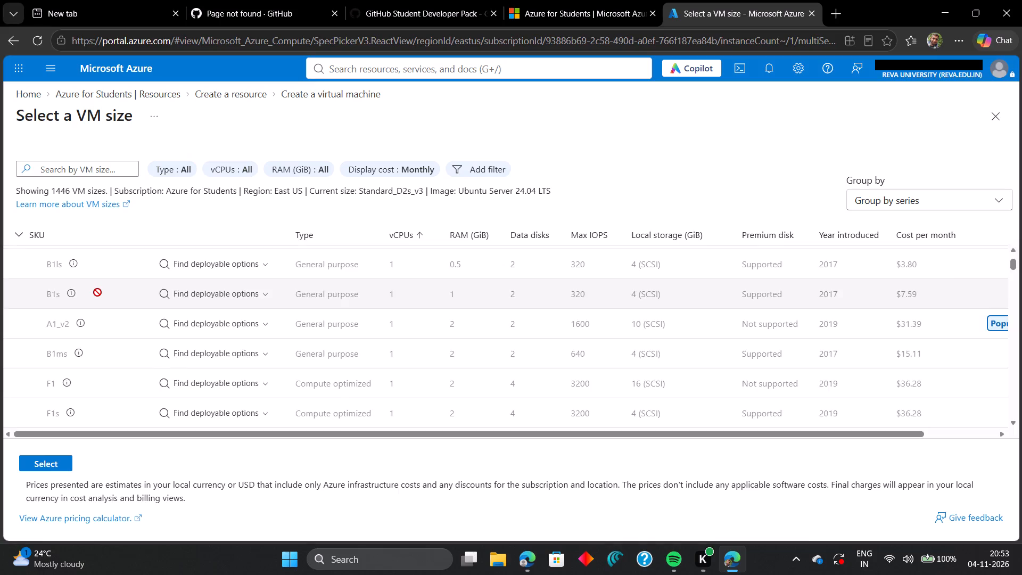
scroll(97, 292, "up", 4)
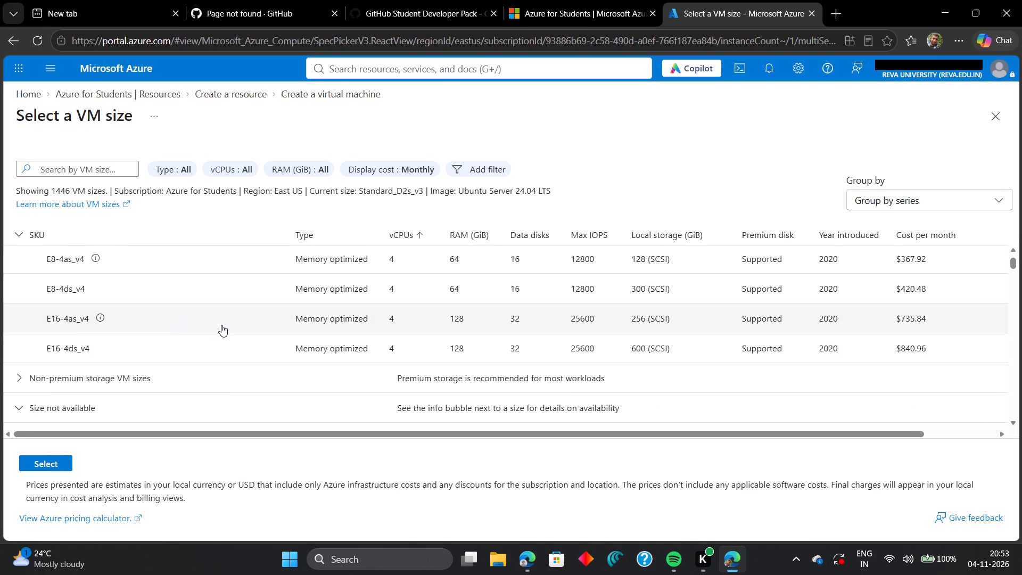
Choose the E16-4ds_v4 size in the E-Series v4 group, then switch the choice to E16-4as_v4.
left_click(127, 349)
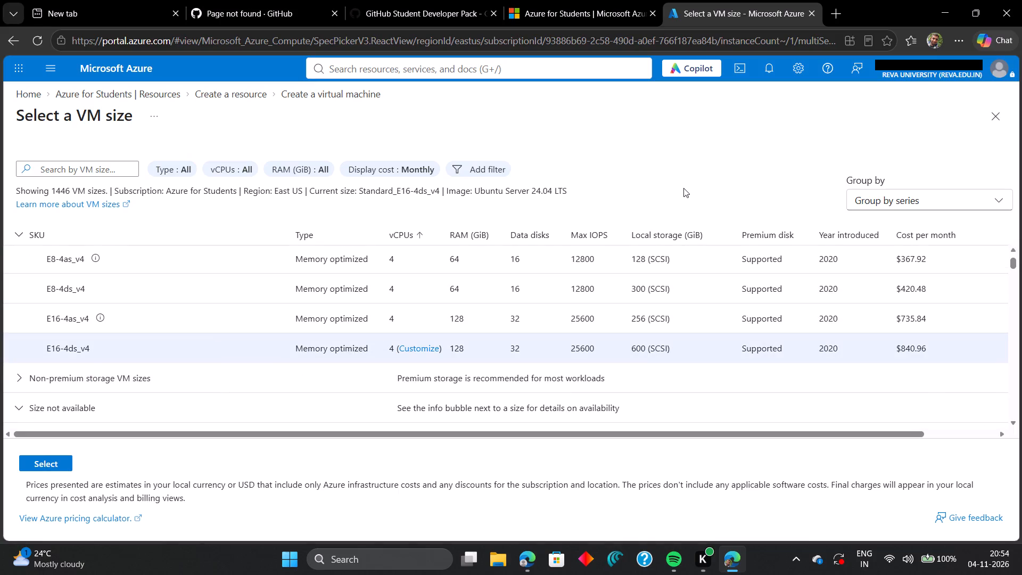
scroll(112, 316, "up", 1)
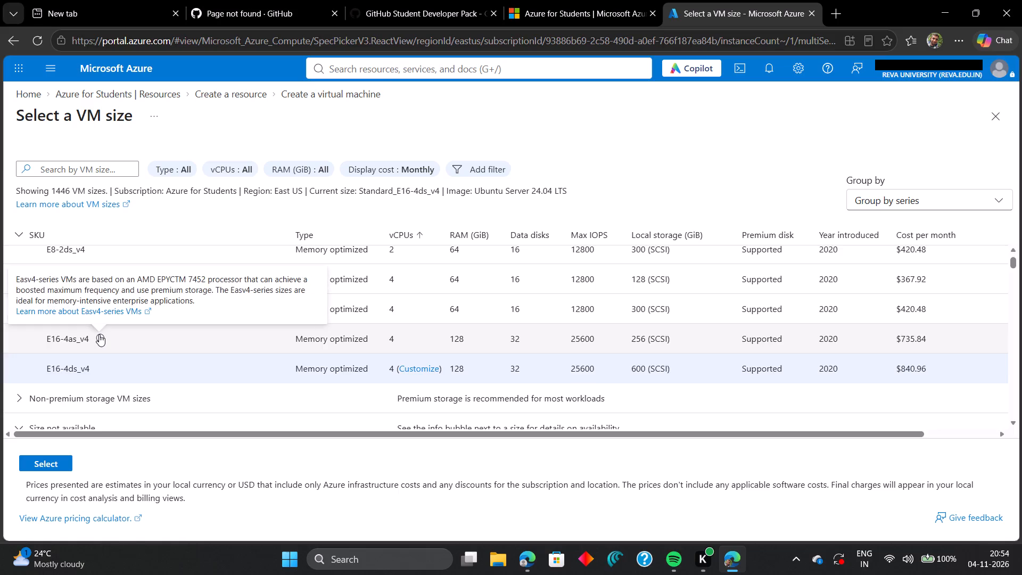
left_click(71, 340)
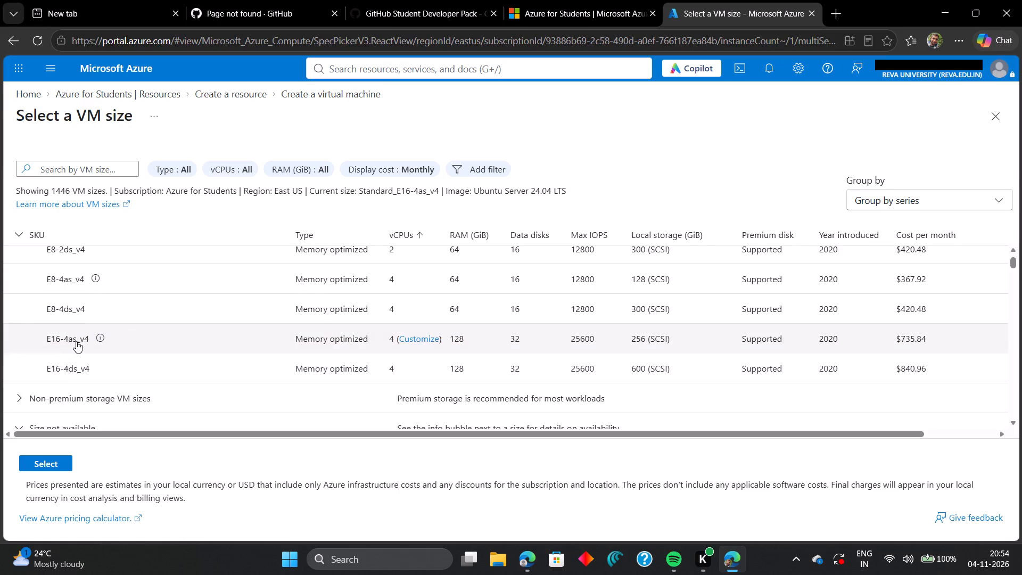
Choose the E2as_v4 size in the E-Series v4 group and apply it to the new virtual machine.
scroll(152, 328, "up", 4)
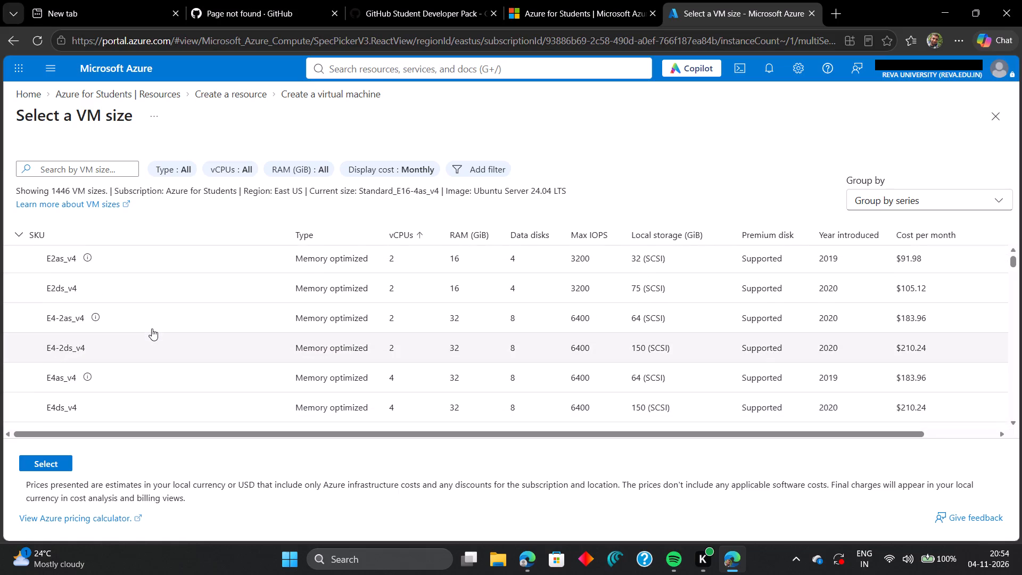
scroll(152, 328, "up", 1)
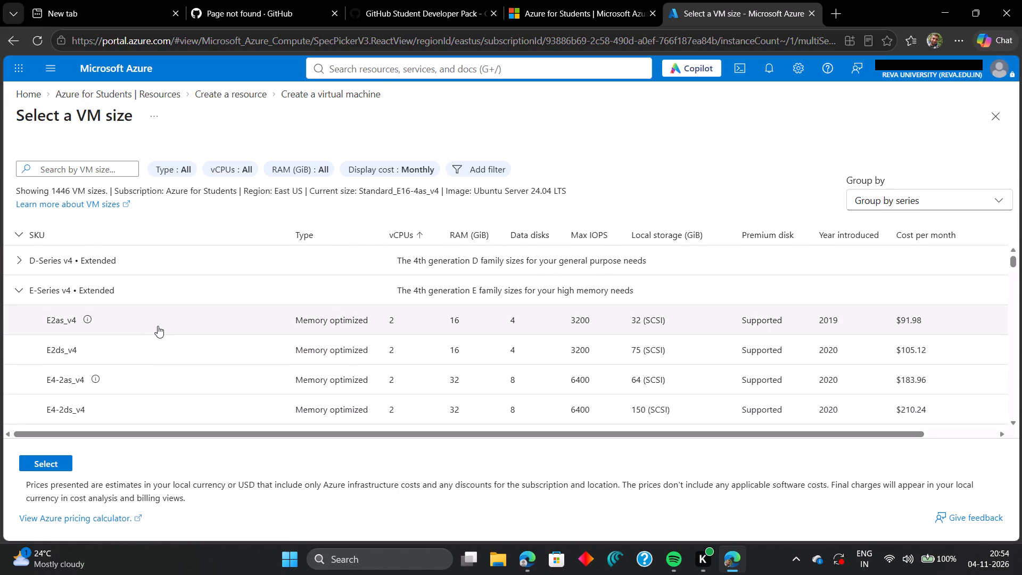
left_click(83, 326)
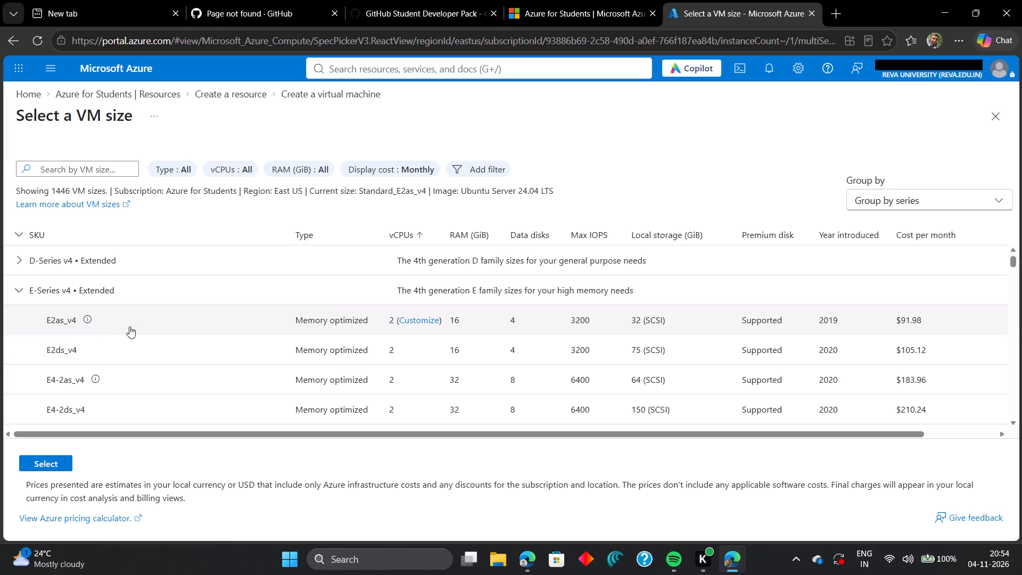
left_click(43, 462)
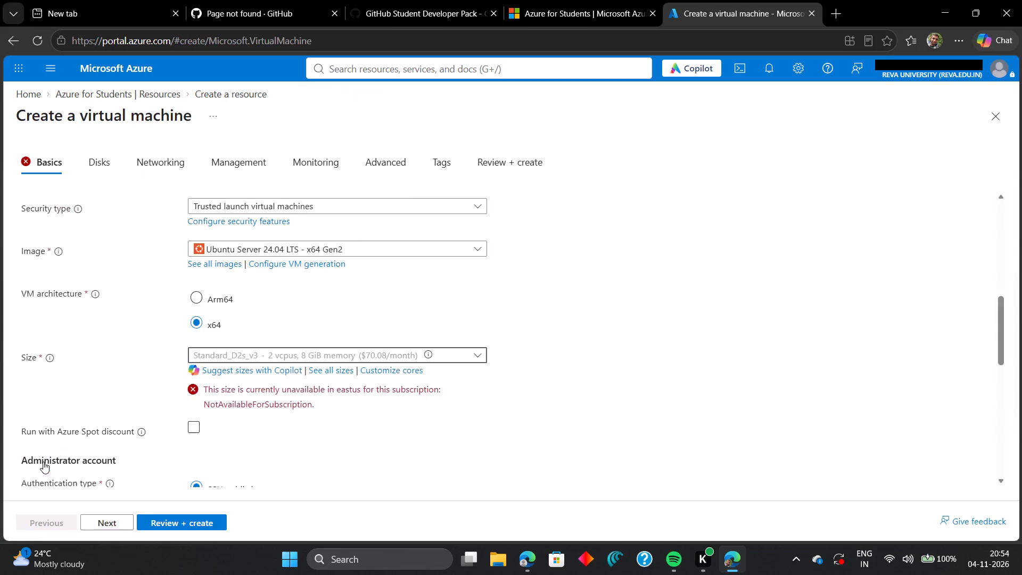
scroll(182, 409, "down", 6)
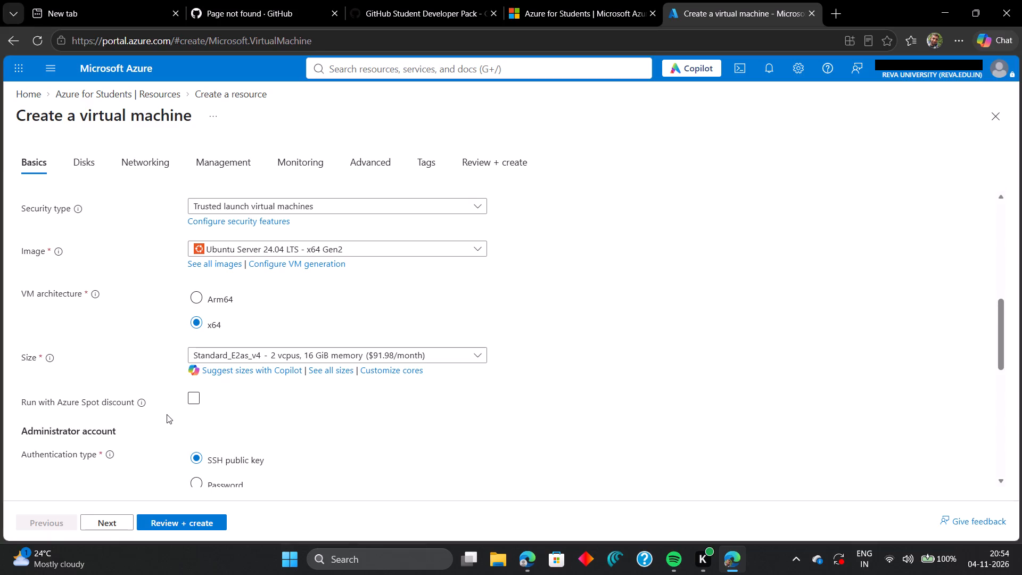
Return to the Azure for Students subscription's resources and clear the filters on the list.
left_click(69, 96)
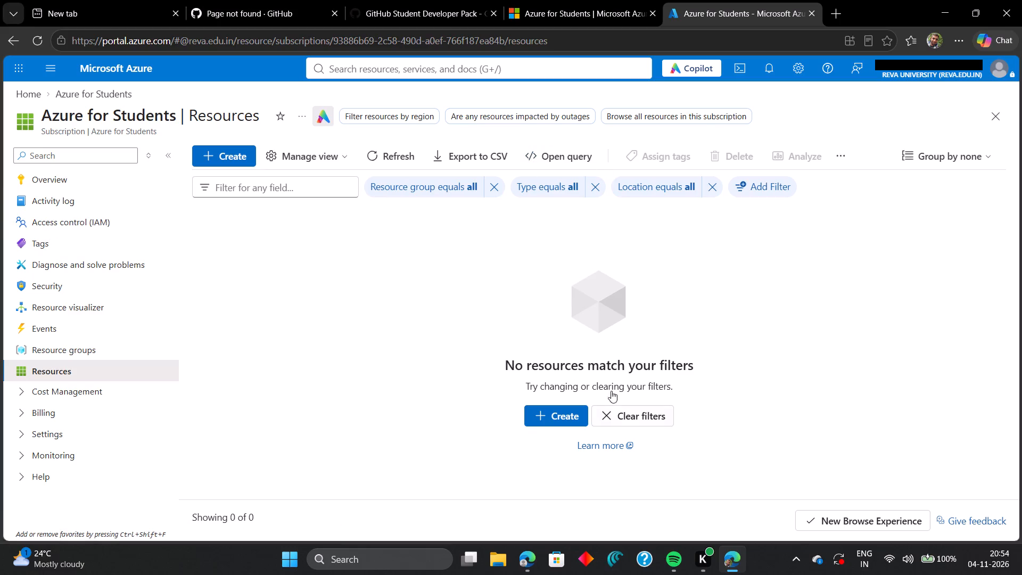
left_click(628, 423)
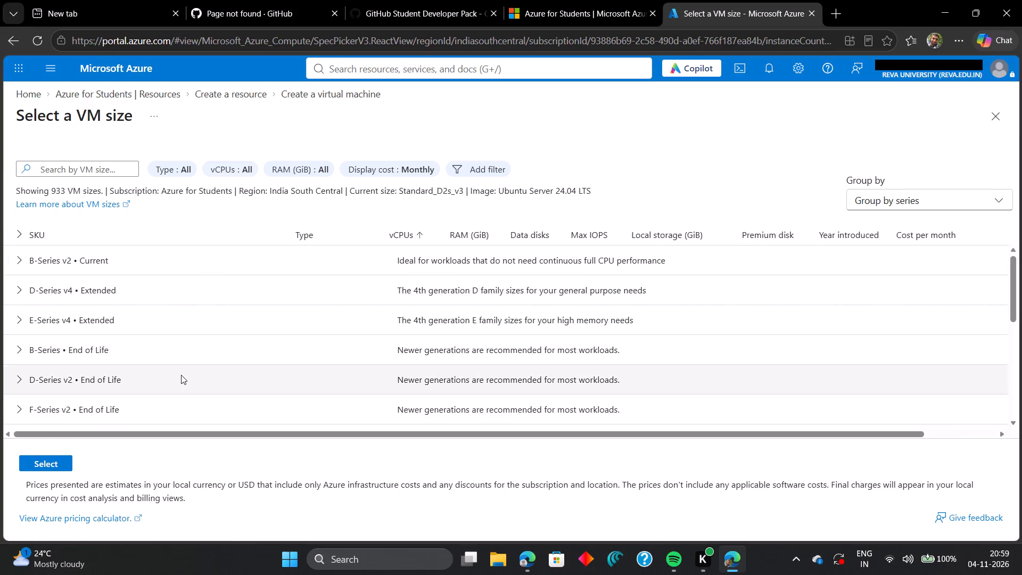
left_click(28, 349)
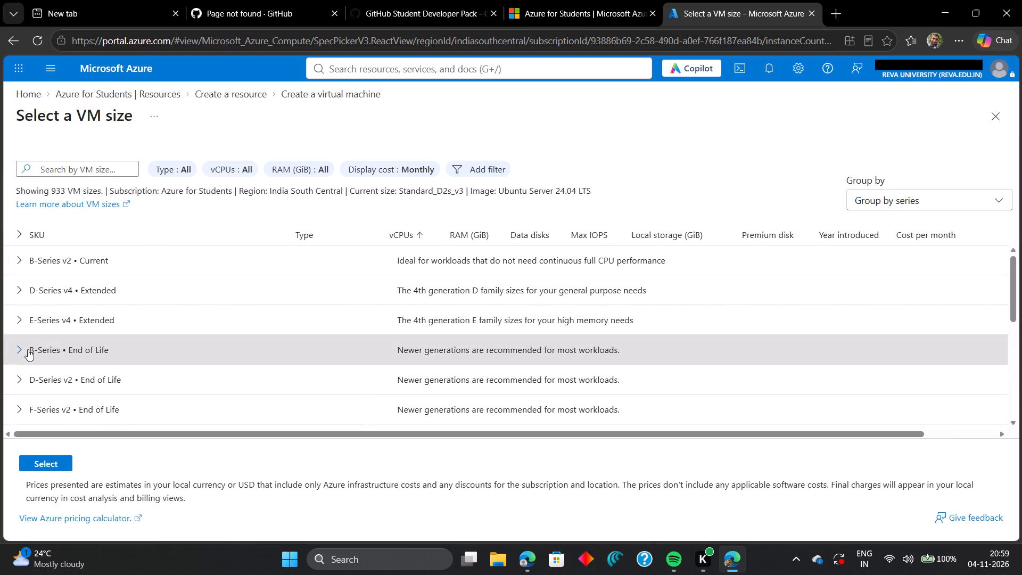
scroll(28, 349, "down", 1)
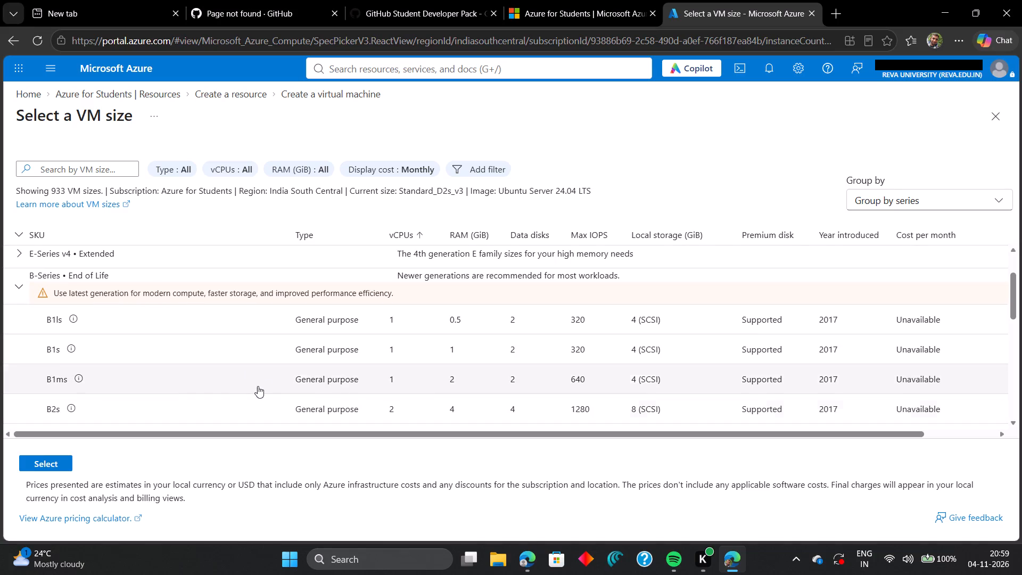
left_click(57, 351)
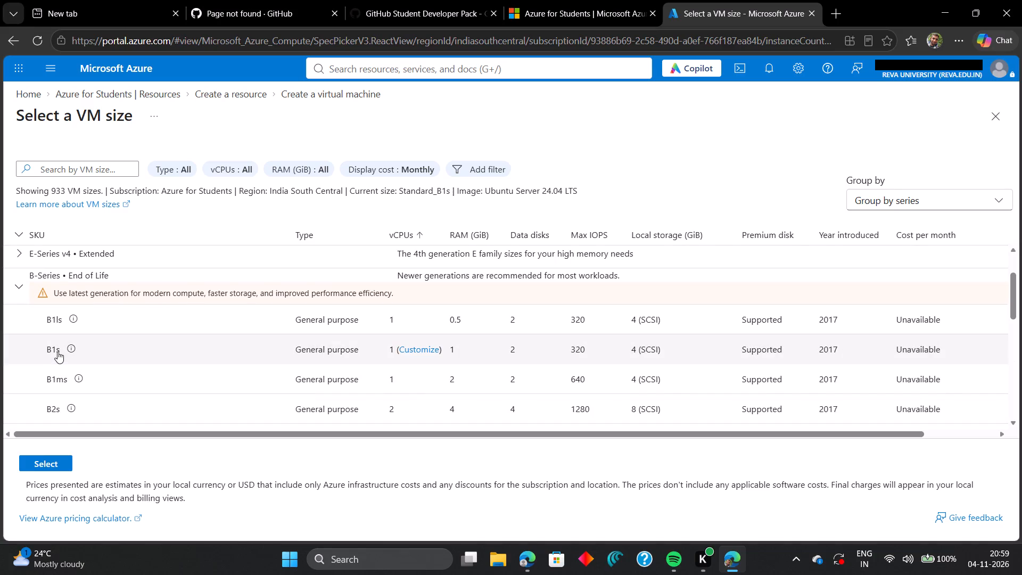
left_click(46, 461)
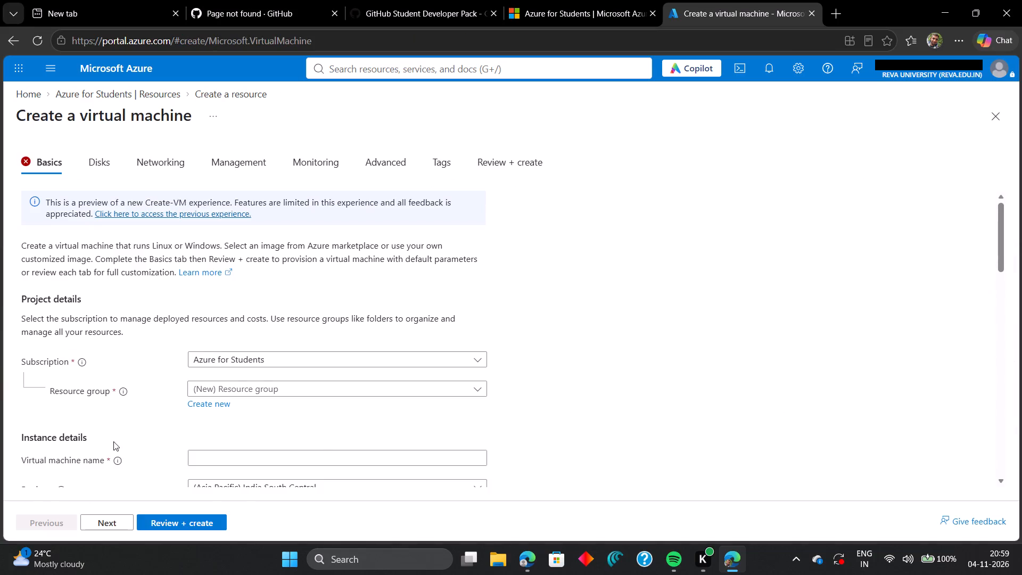
Name the virtual machine Demo-One in the instance details.
scroll(218, 424, "down", 5)
scroll(380, 380, "down", 2)
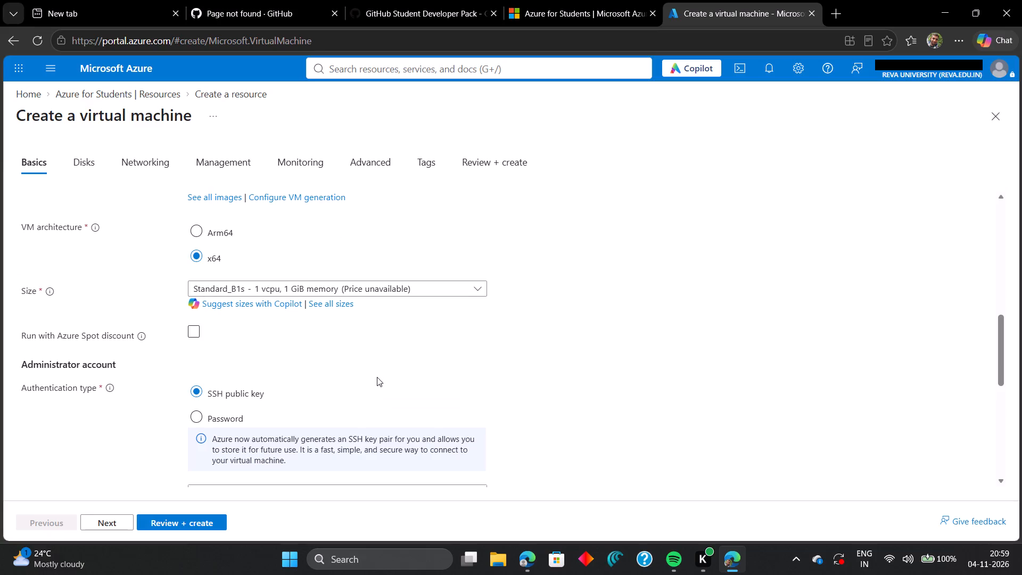
scroll(384, 371, "up", 6)
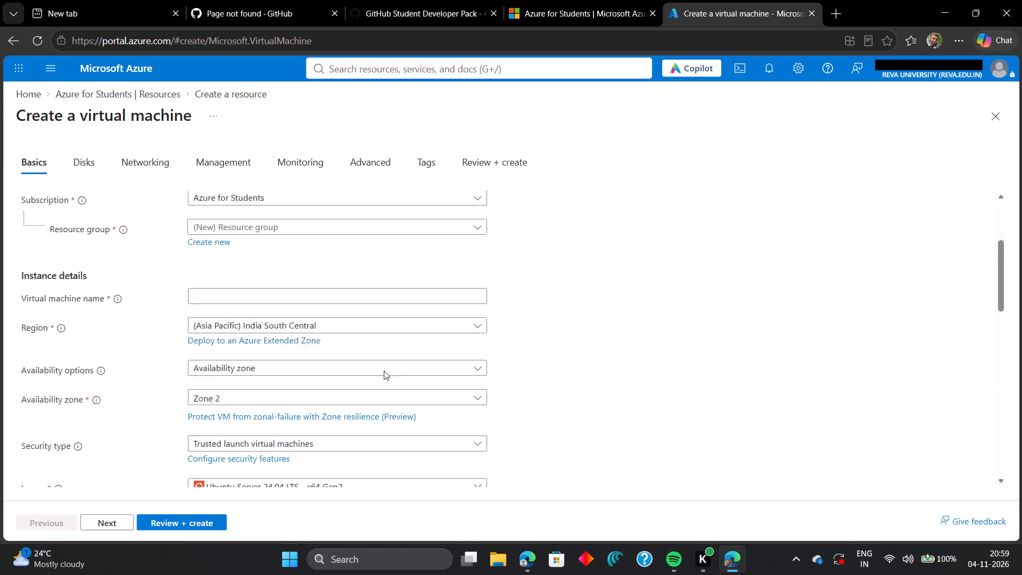
scroll(384, 371, "up", 1)
scroll(347, 374, "down", 2)
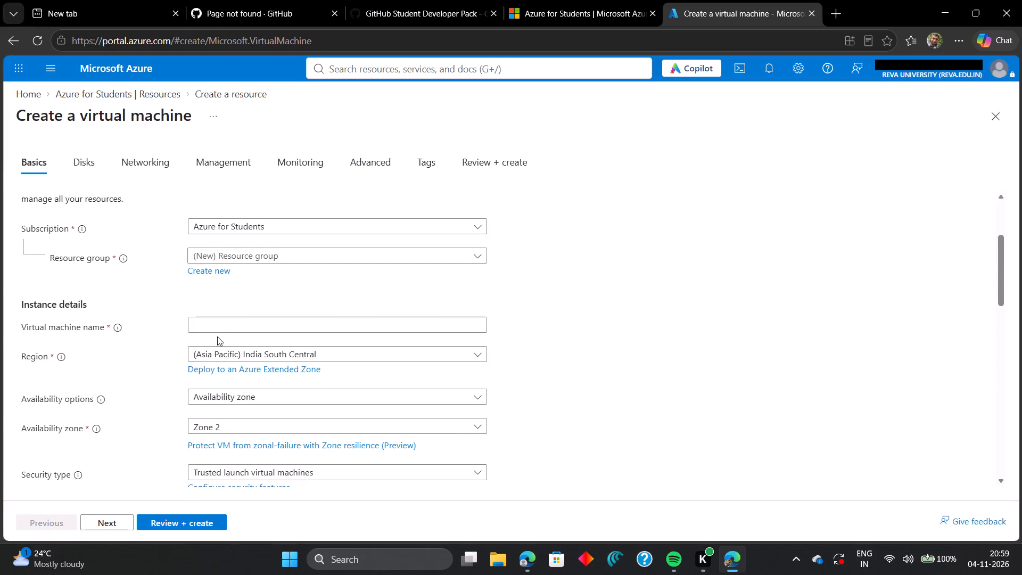
left_click(208, 326)
type("Demo one")
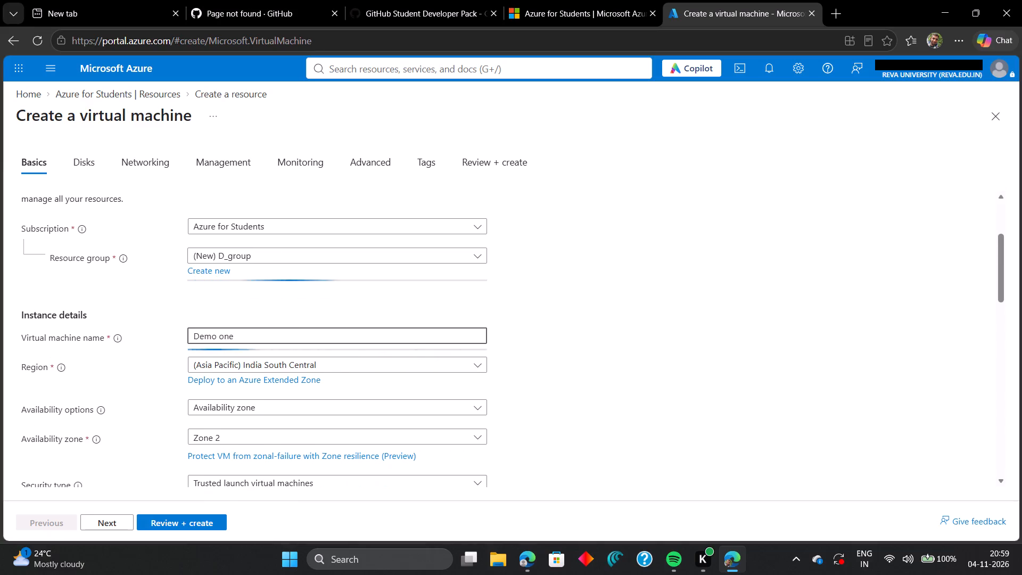
key("BackSpace")
key("BackSpace")
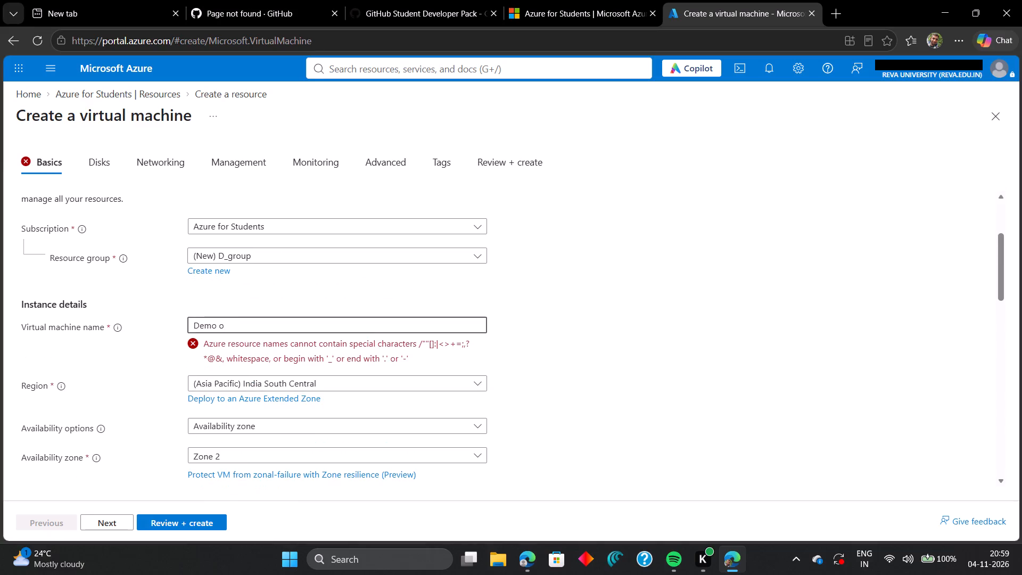
key("BackSpace")
key("BackSpace")
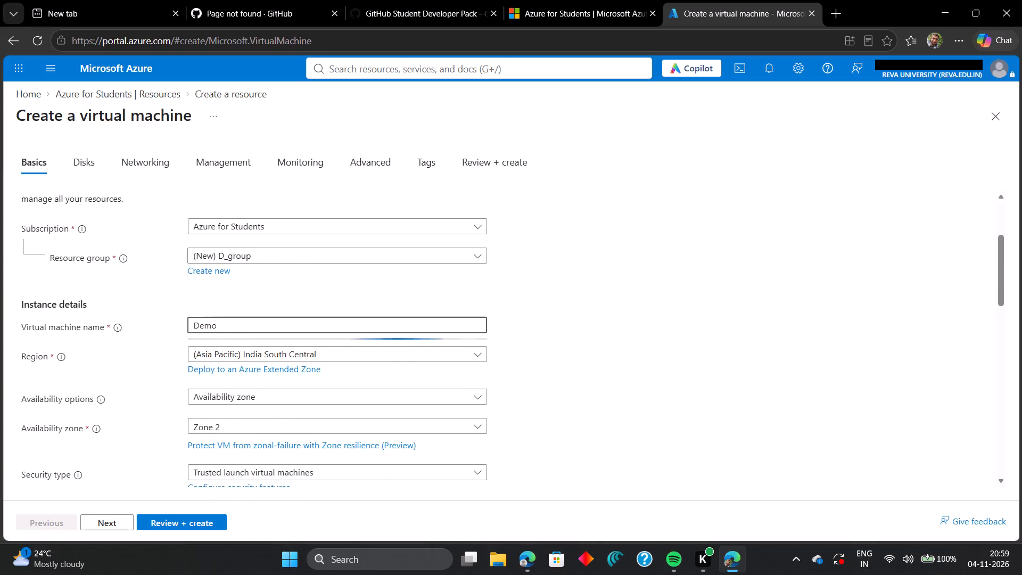
key("shift+underscore")
type("One")
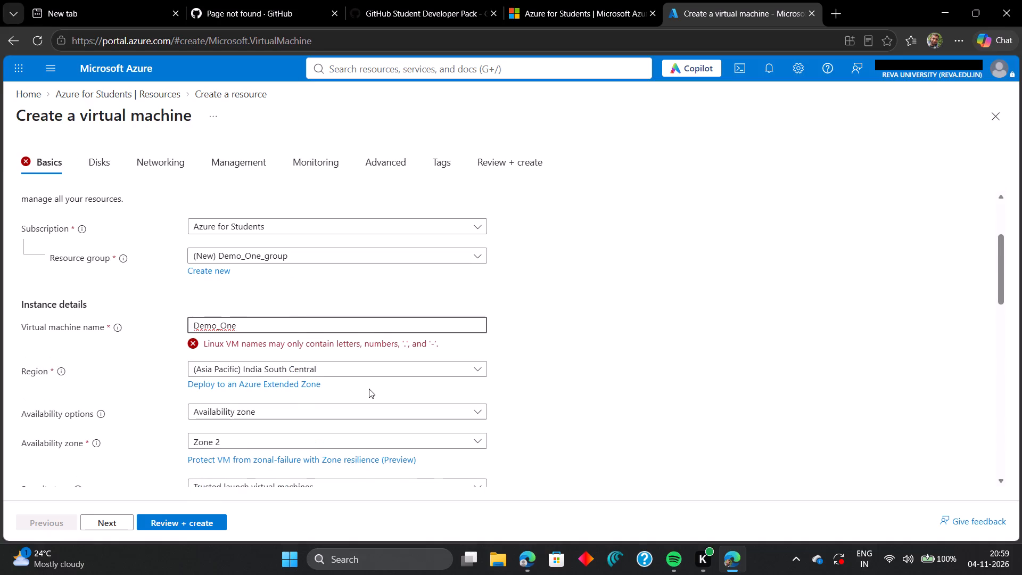
key("Left")
key("Left")
key("Left")
key("BackSpace")
key("minus")
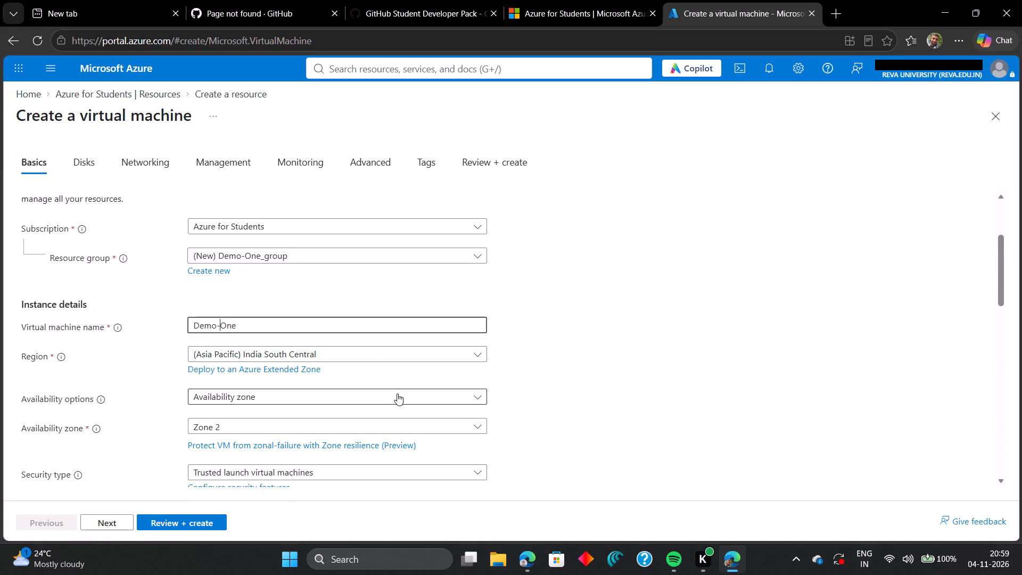
Set the virtual machine's availability zone to Zone 1.
scroll(568, 342, "down", 2)
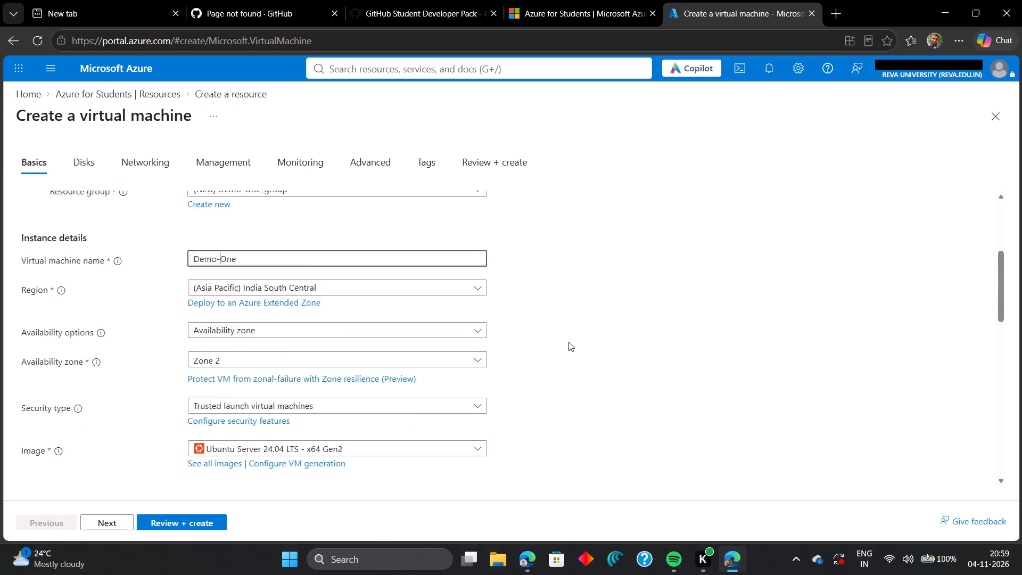
left_click(461, 289)
left_click(365, 317)
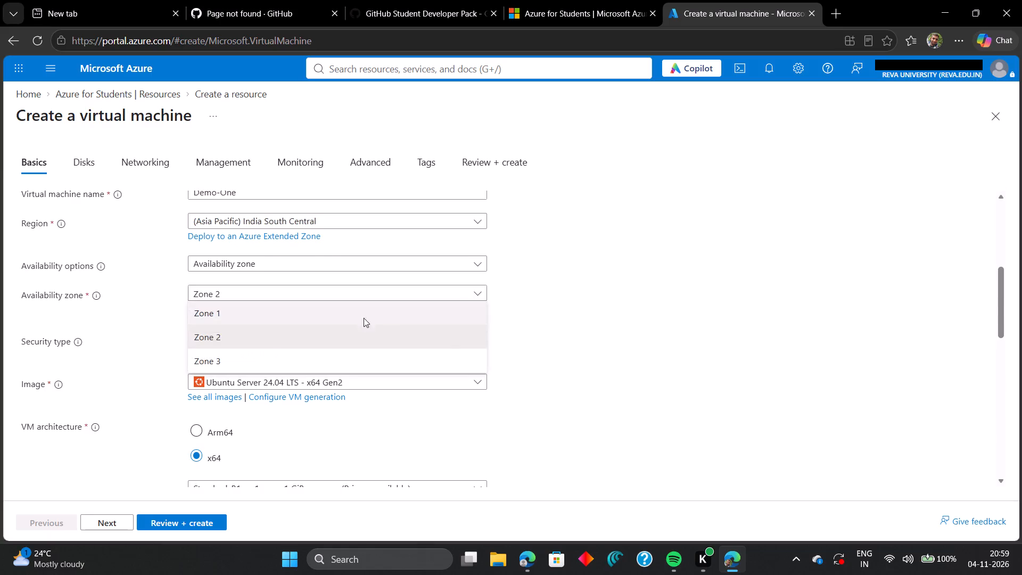
Choose Generate new key pair as the SSH public key source for the administrator account.
scroll(547, 338, "down", 4)
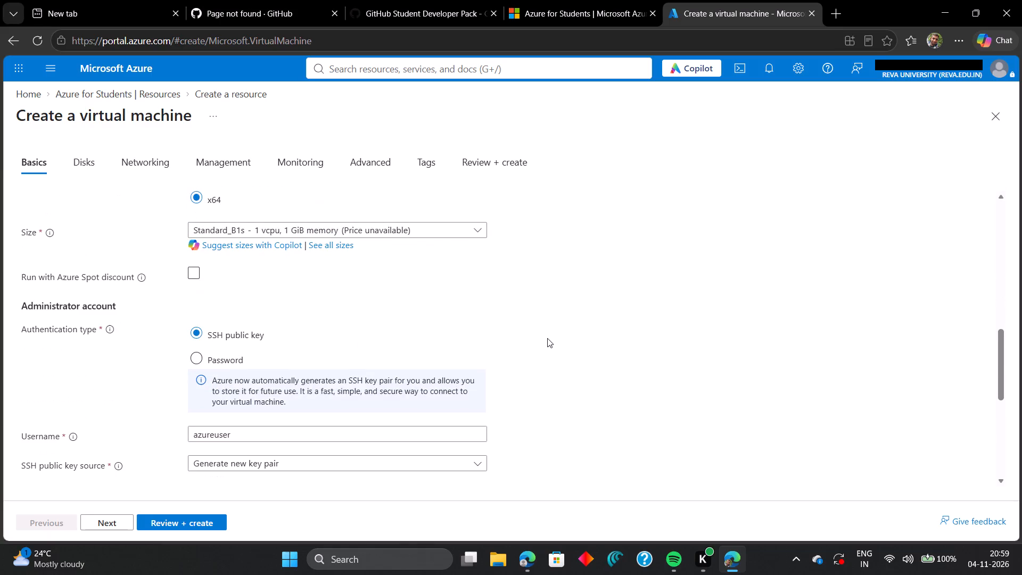
scroll(547, 338, "down", 2)
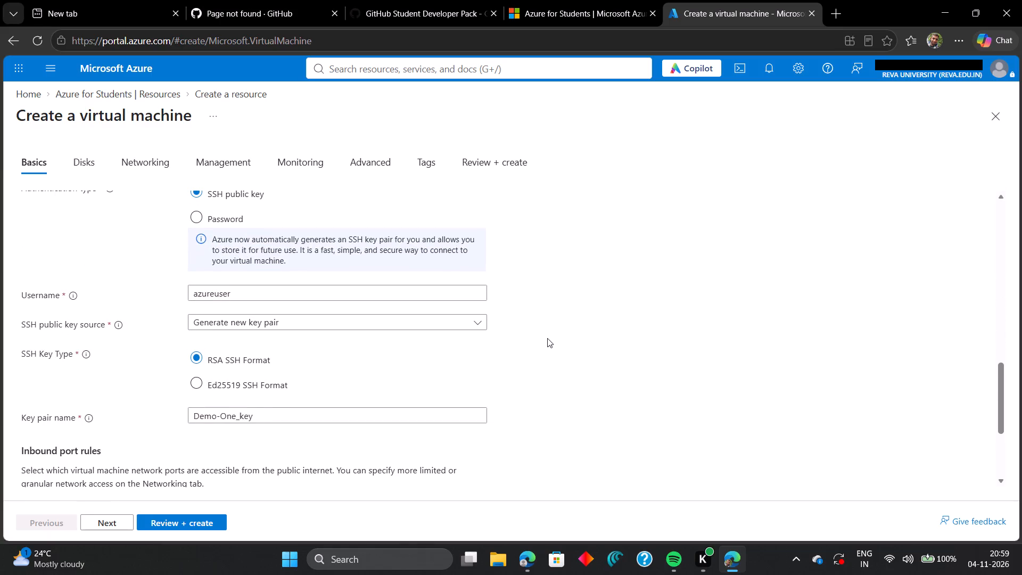
left_click(401, 319)
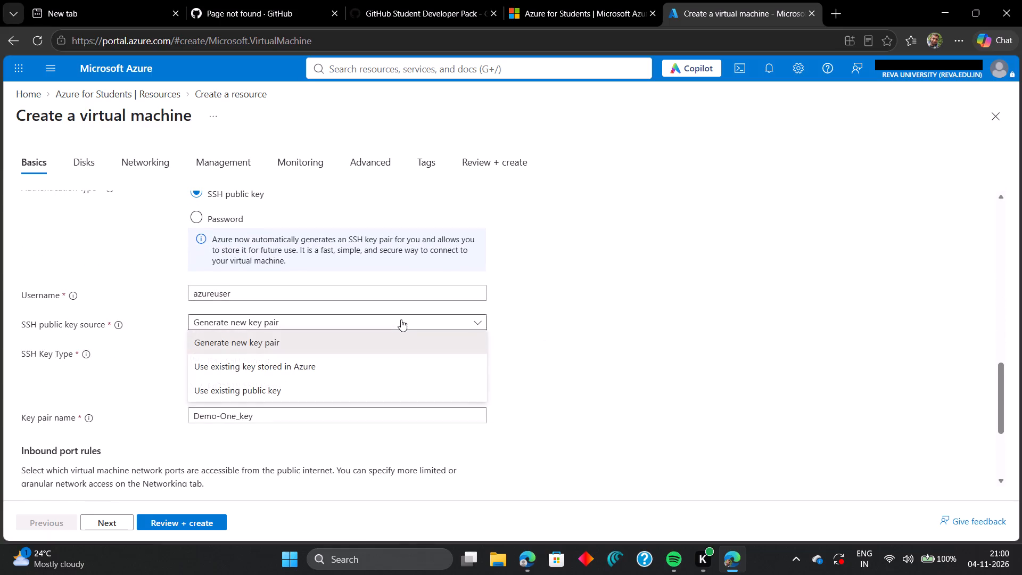
left_click(277, 344)
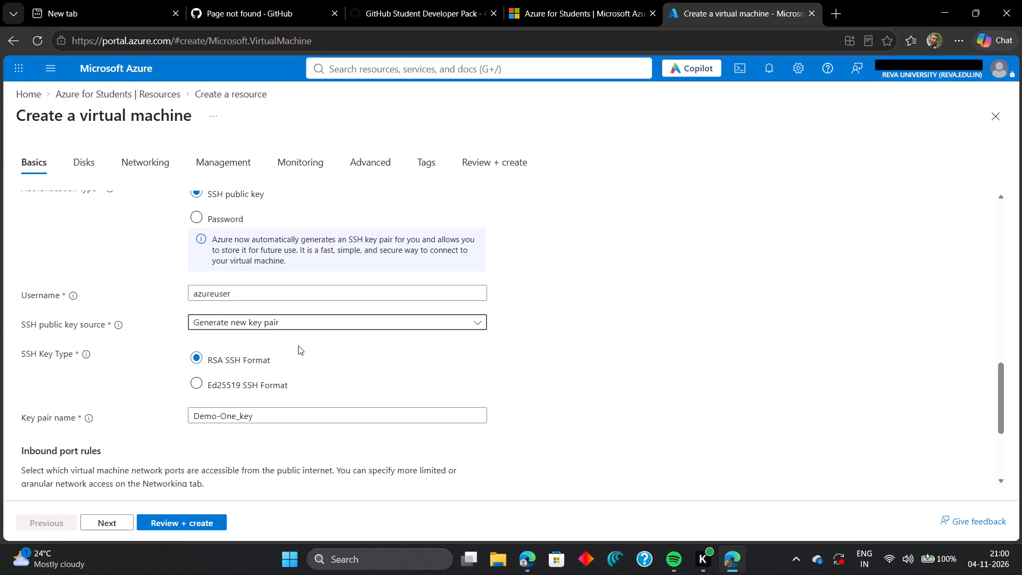
Review the SSH key type, key pair name and inbound port rules at the end of the basic settings.
scroll(302, 344, "down", 3)
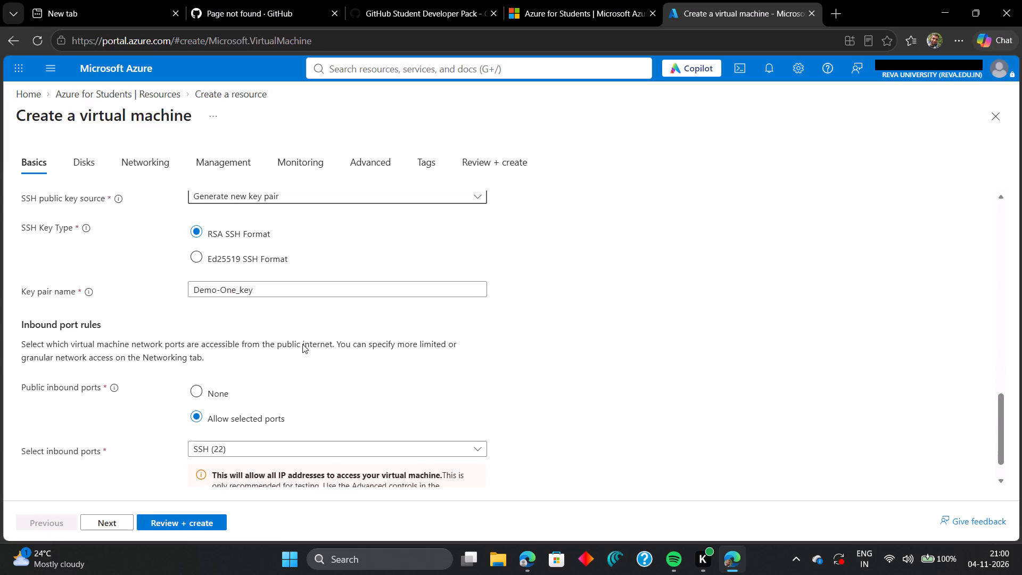
scroll(302, 344, "down", 2)
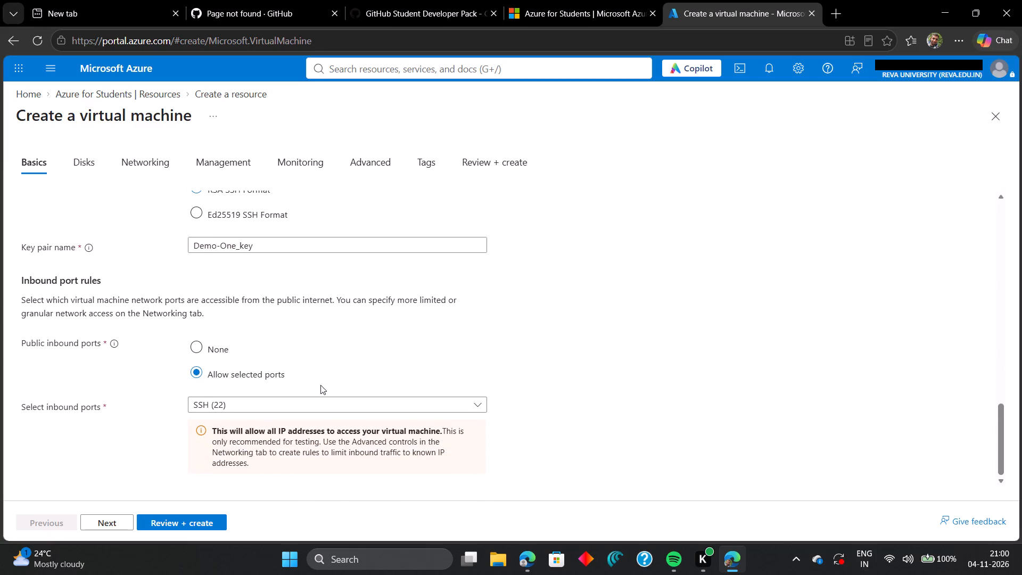
Proceed to the disk settings and review the OS disk size choices, data disks and ephemeral OS disk options.
left_click(92, 516)
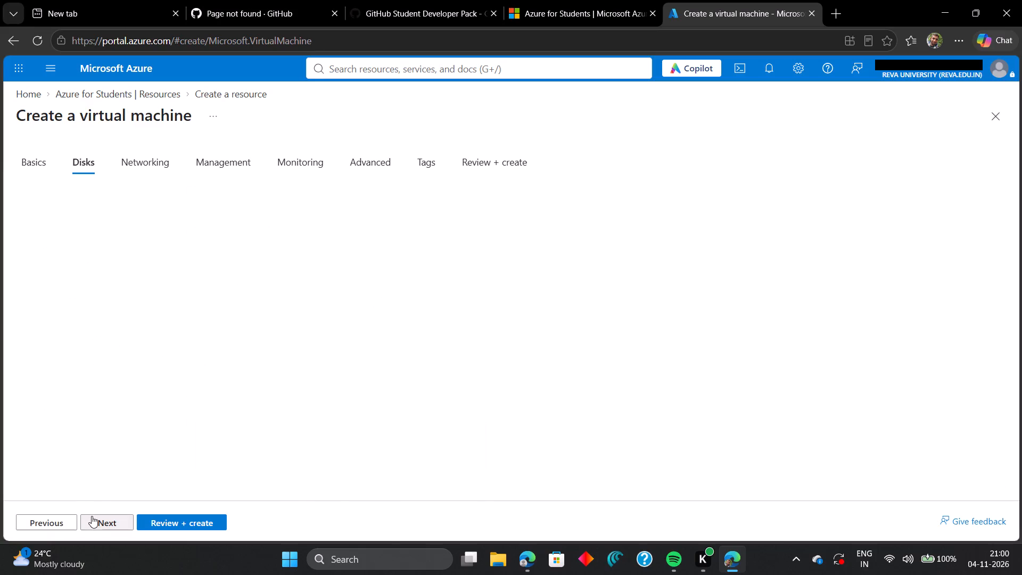
scroll(109, 417, "down", 2)
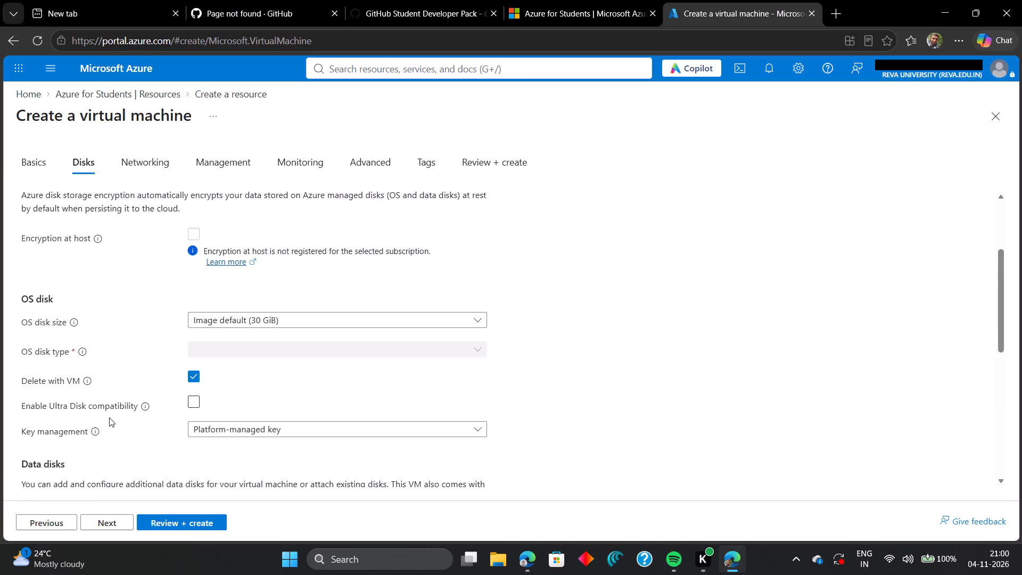
scroll(109, 417, "down", 1)
left_click(324, 254)
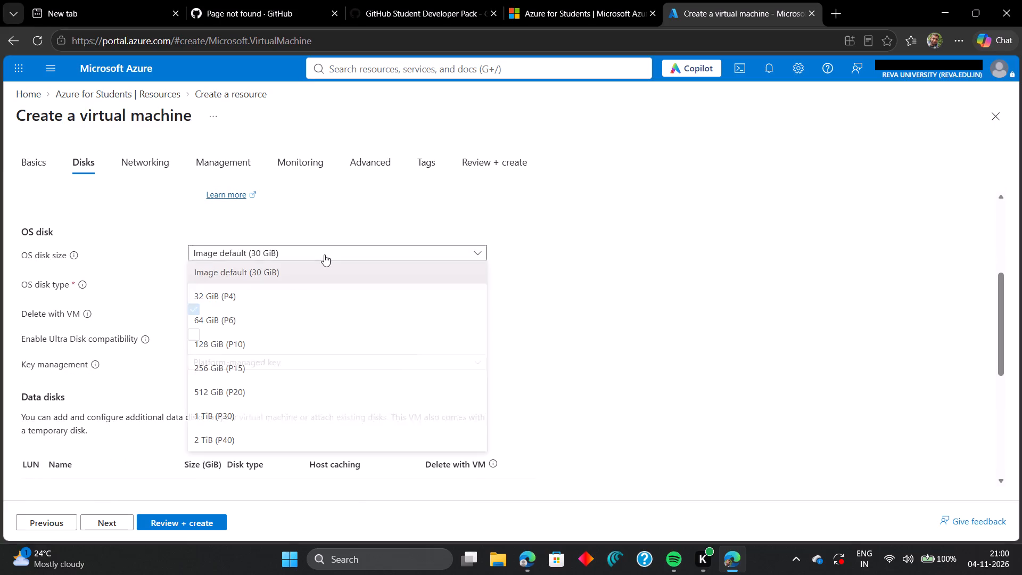
left_click(574, 283)
scroll(557, 313, "down", 2)
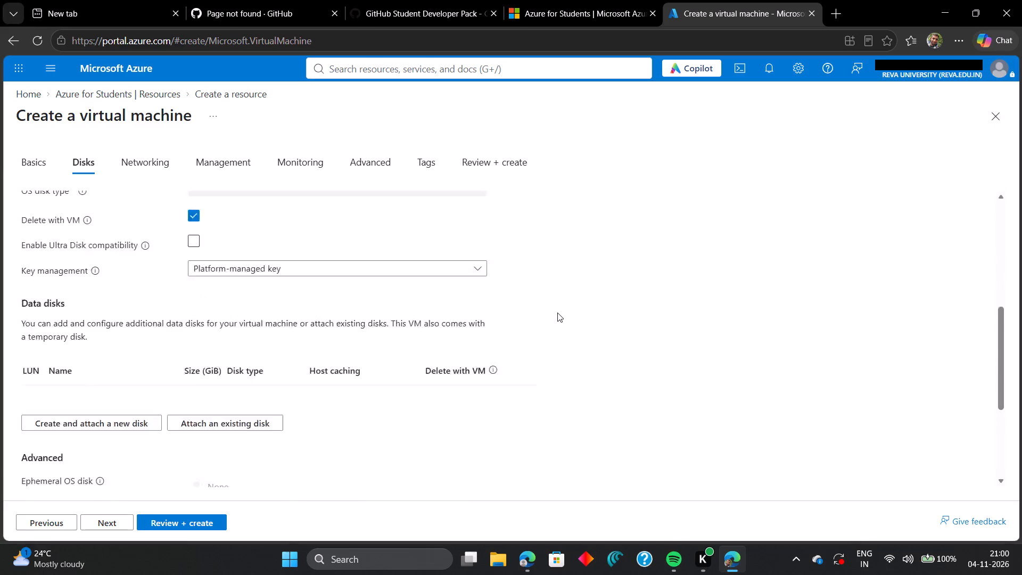
scroll(542, 333, "down", 5)
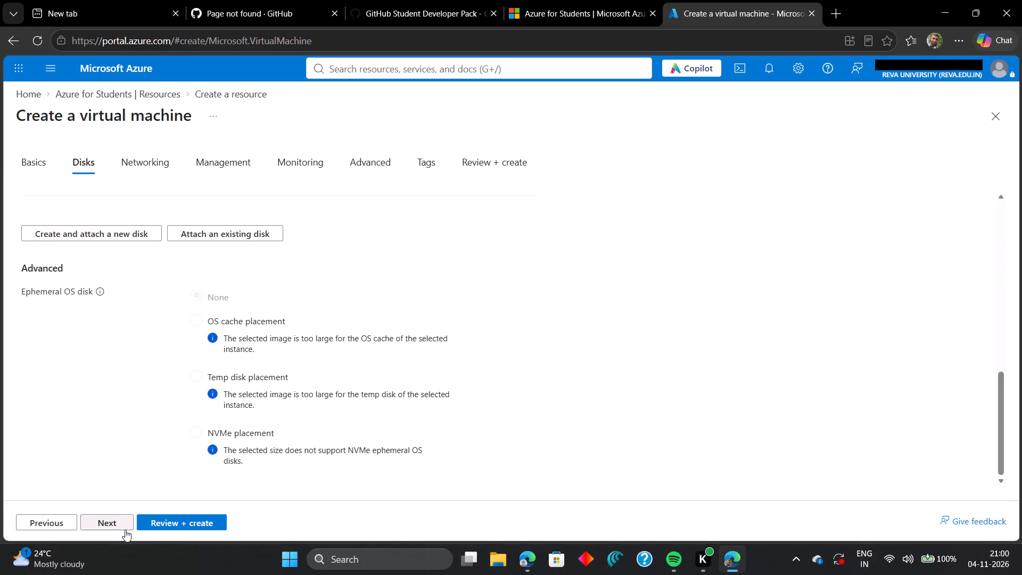
Proceed to the networking settings and review the virtual network, public IP, security group and load balancing options.
left_click(109, 524)
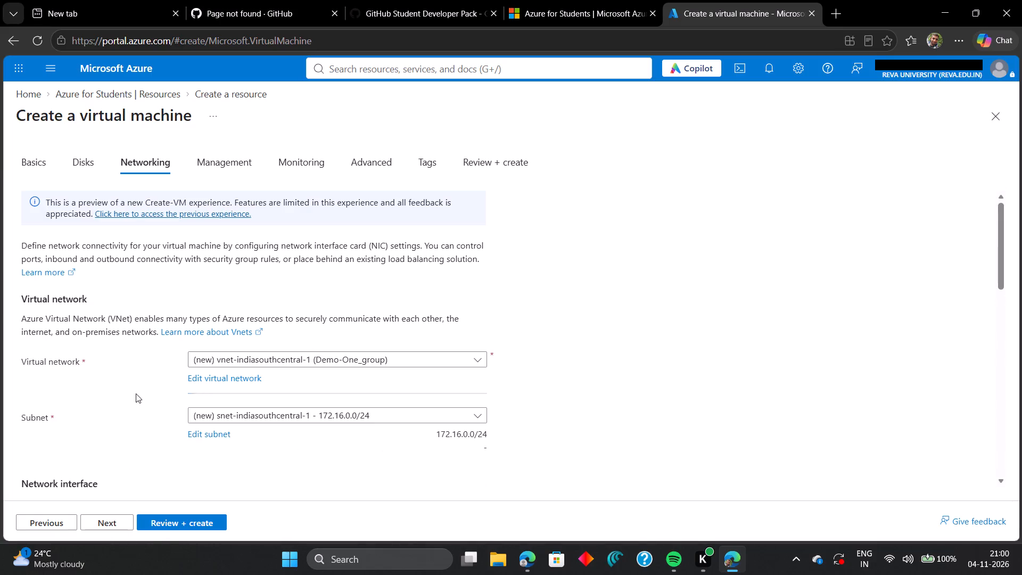
scroll(139, 390, "down", 4)
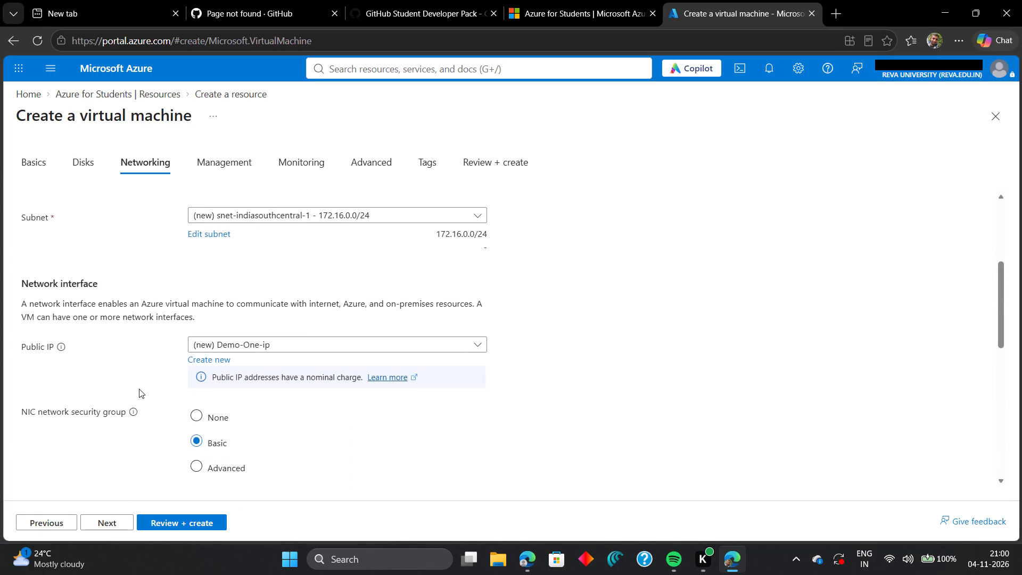
scroll(139, 389, "down", 7)
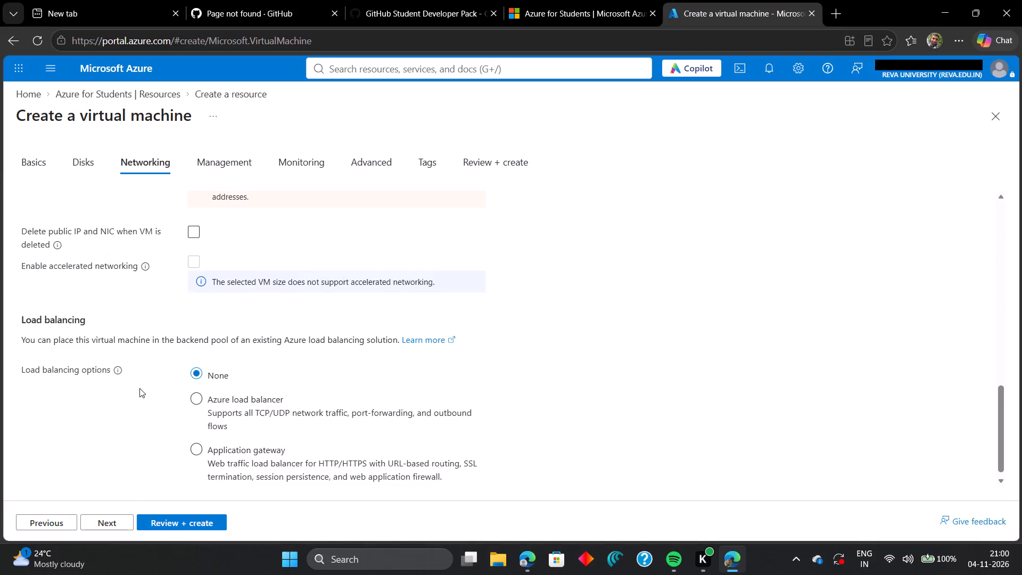
scroll(139, 388, "down", 4)
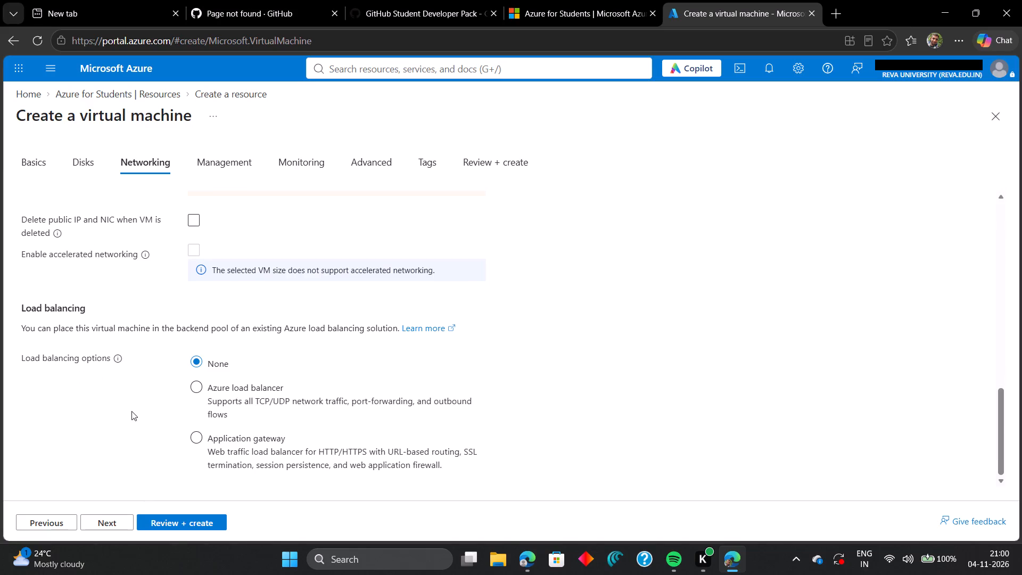
scroll(131, 411, "up", 1)
scroll(131, 411, "down", 2)
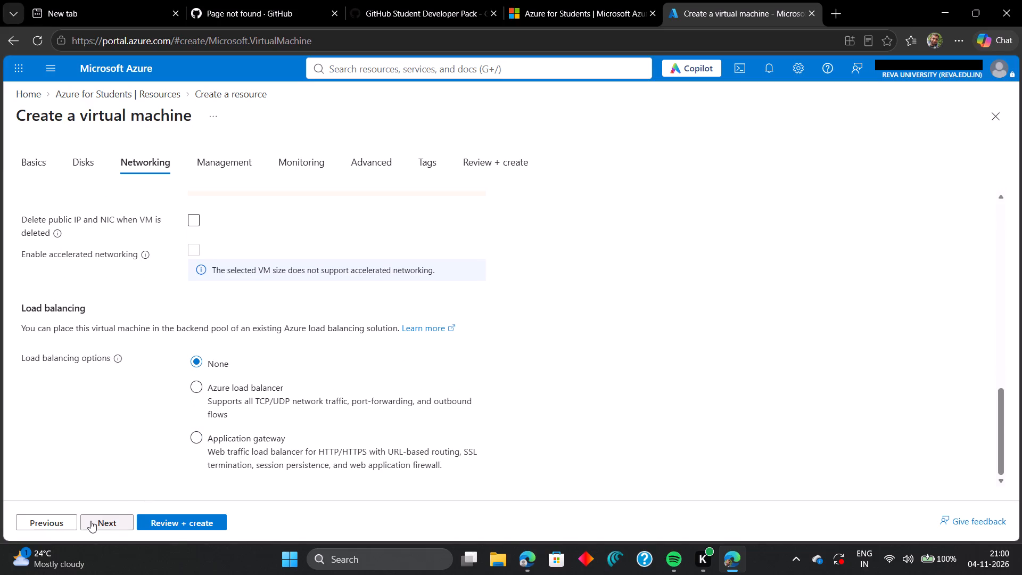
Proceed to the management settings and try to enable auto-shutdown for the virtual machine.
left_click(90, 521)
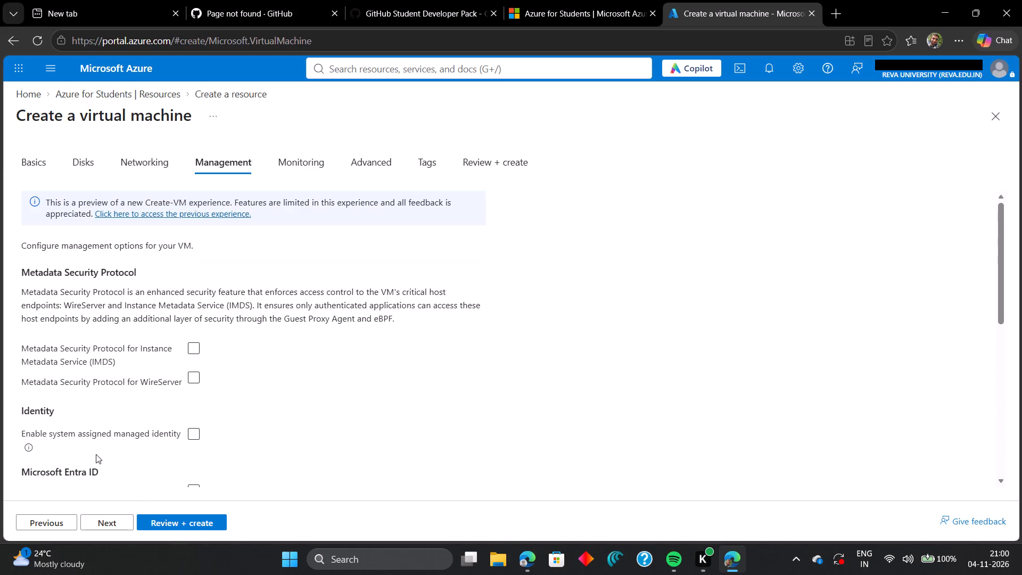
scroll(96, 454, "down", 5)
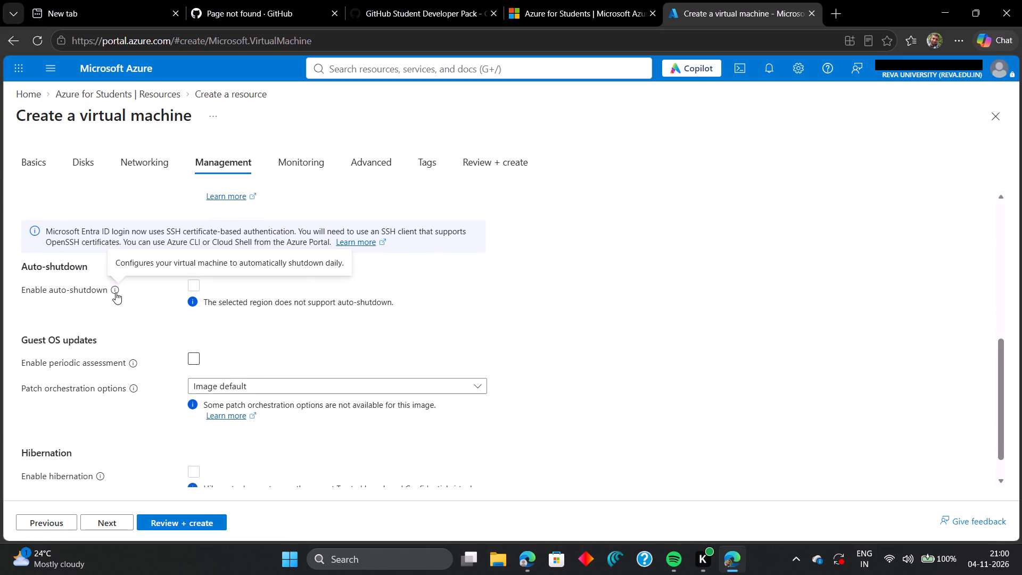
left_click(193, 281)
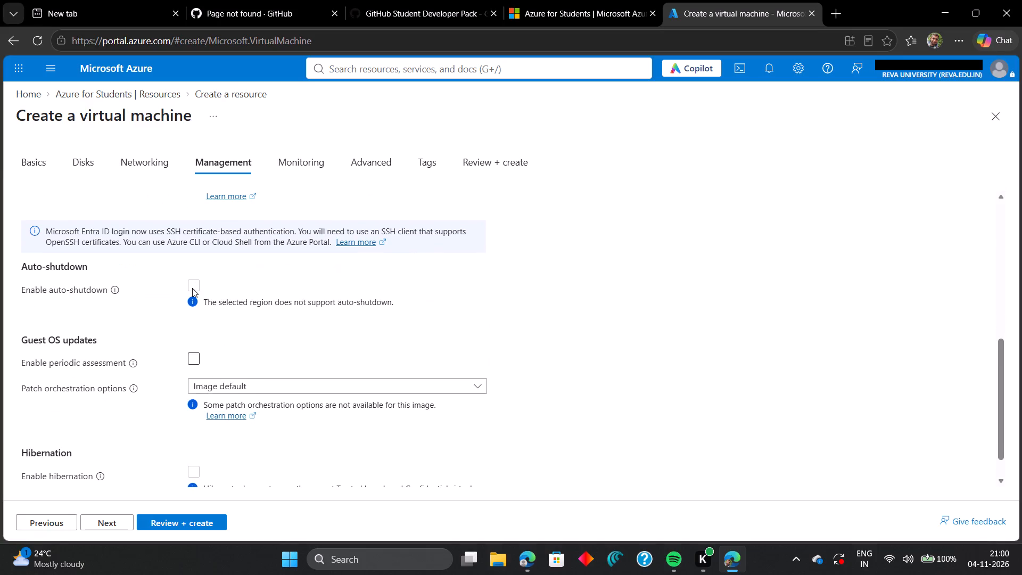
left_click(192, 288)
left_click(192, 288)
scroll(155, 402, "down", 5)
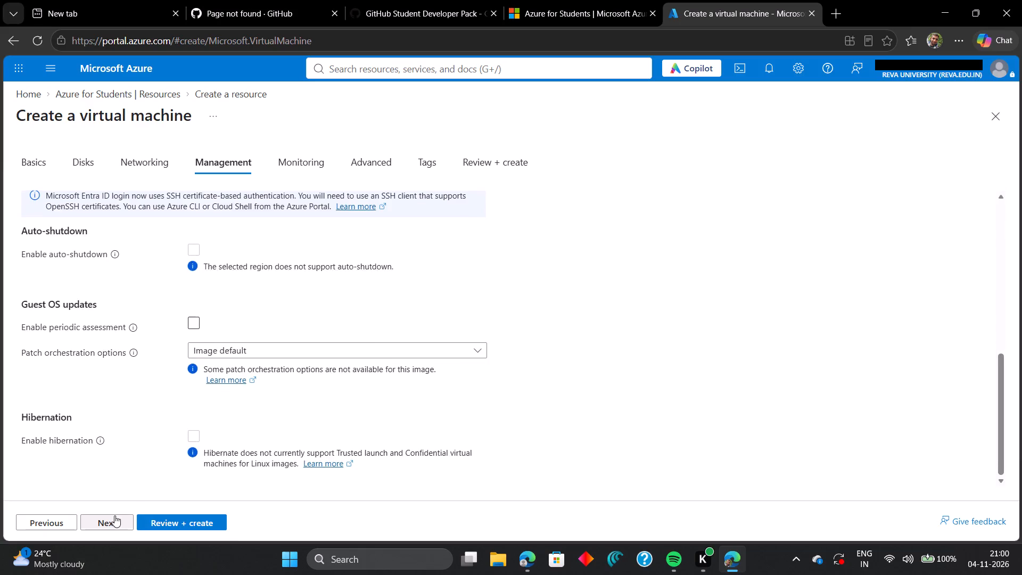
Look through the monitoring and advanced settings, including diagnostics, custom data and capacity reservations, and proceed to the tags.
left_click(114, 515)
scroll(116, 420, "down", 3)
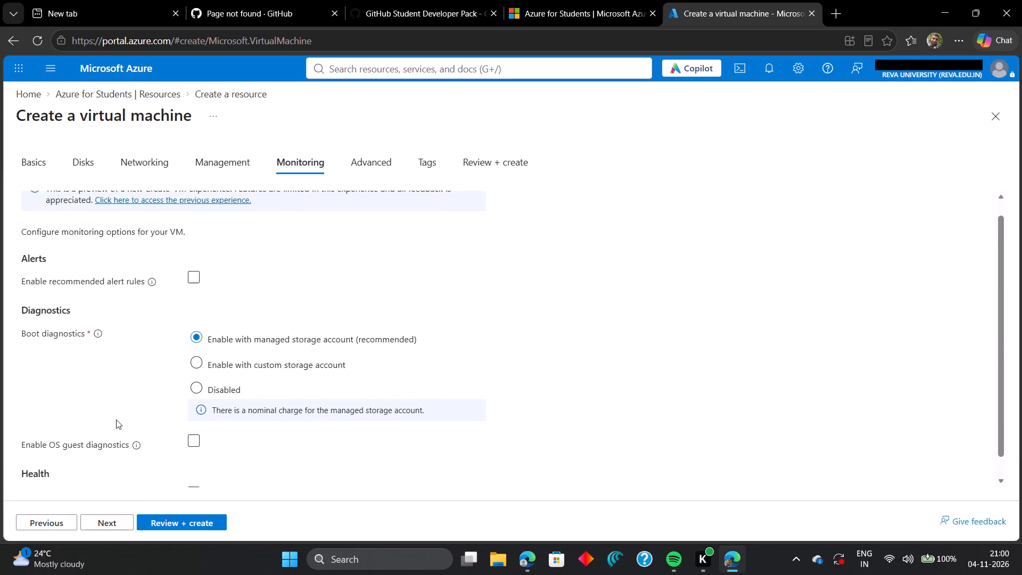
scroll(116, 420, "down", 5)
left_click(112, 516)
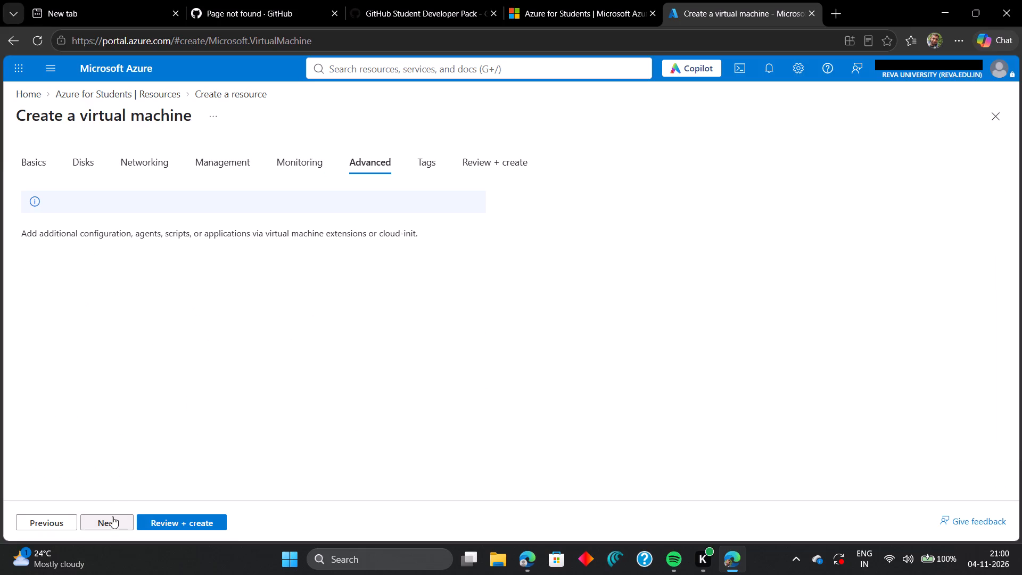
scroll(161, 419, "down", 3)
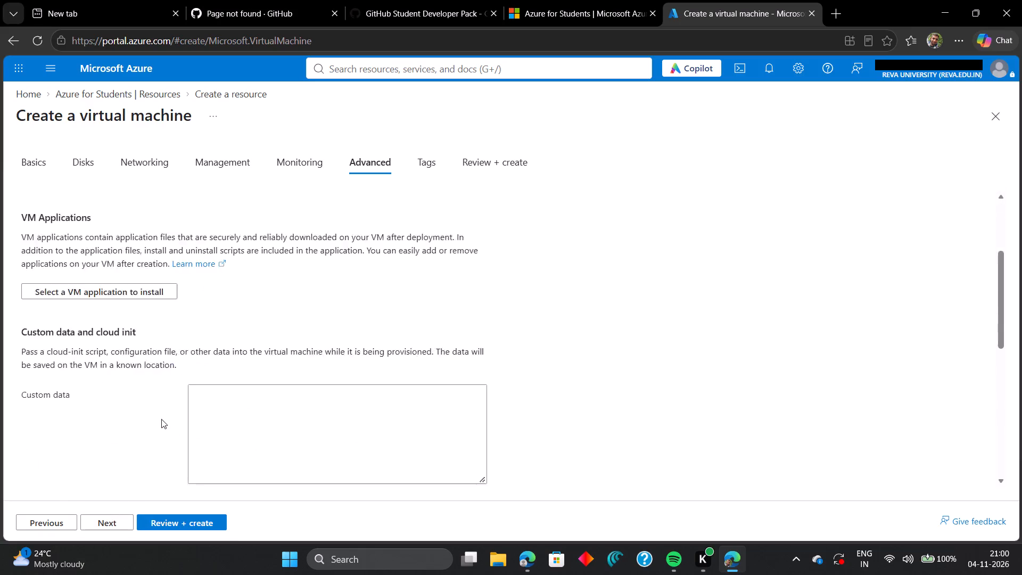
scroll(161, 419, "down", 2)
scroll(161, 419, "up", 1)
scroll(156, 410, "down", 10)
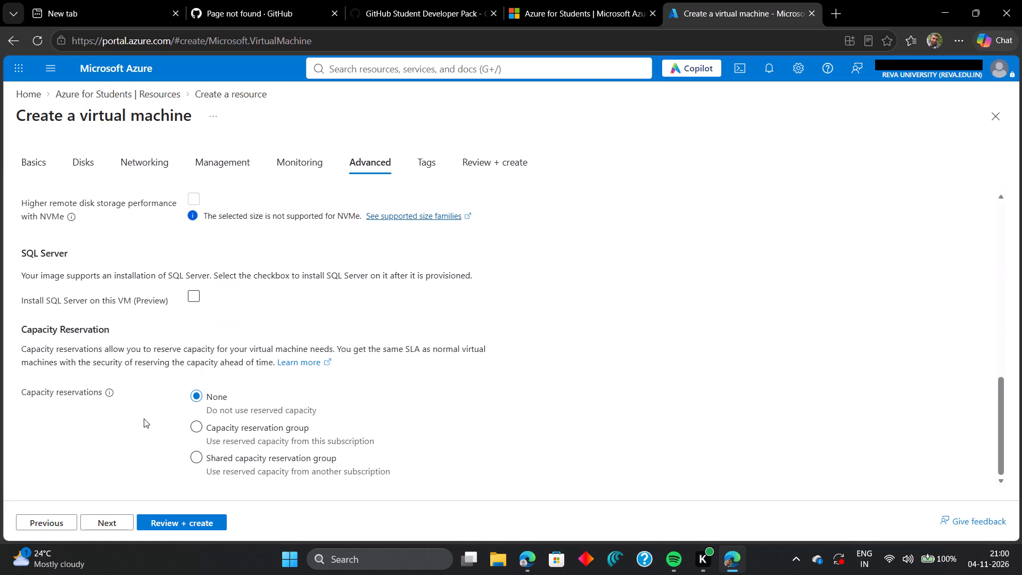
left_click(111, 523)
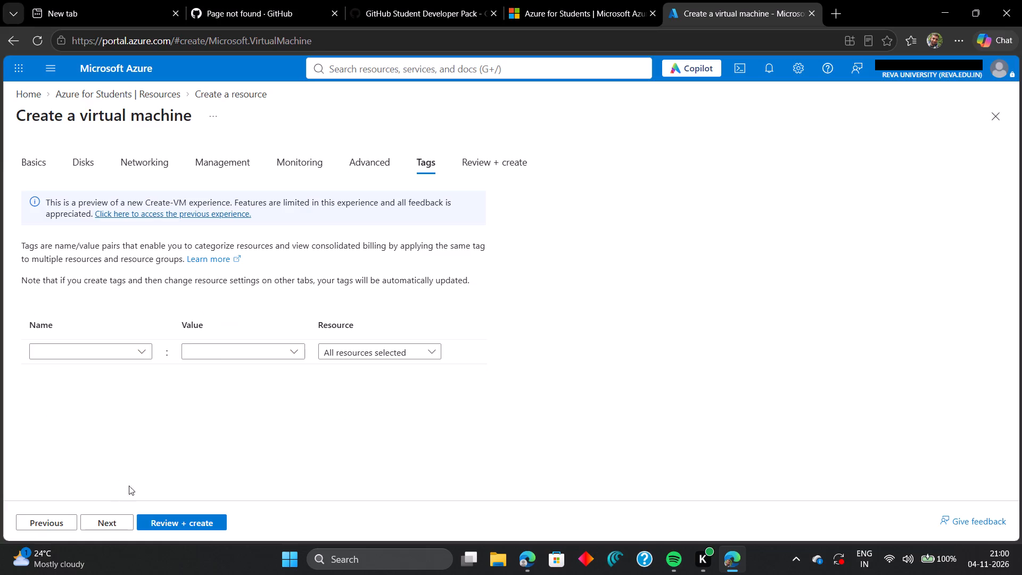
Check the final configuration summary and create the Demo-One virtual machine, downloading its private key.
left_click(116, 528)
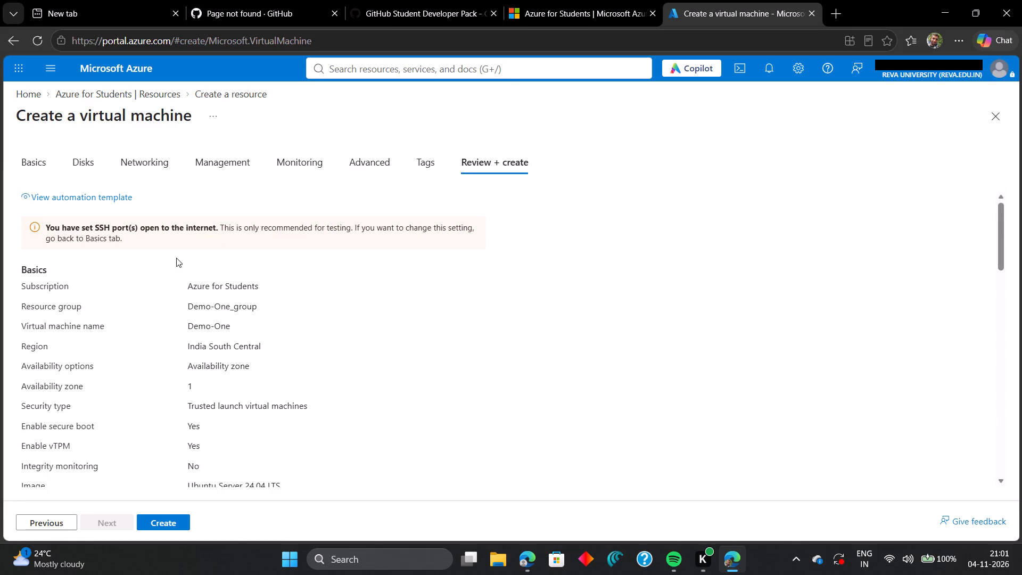
scroll(179, 264, "down", 4)
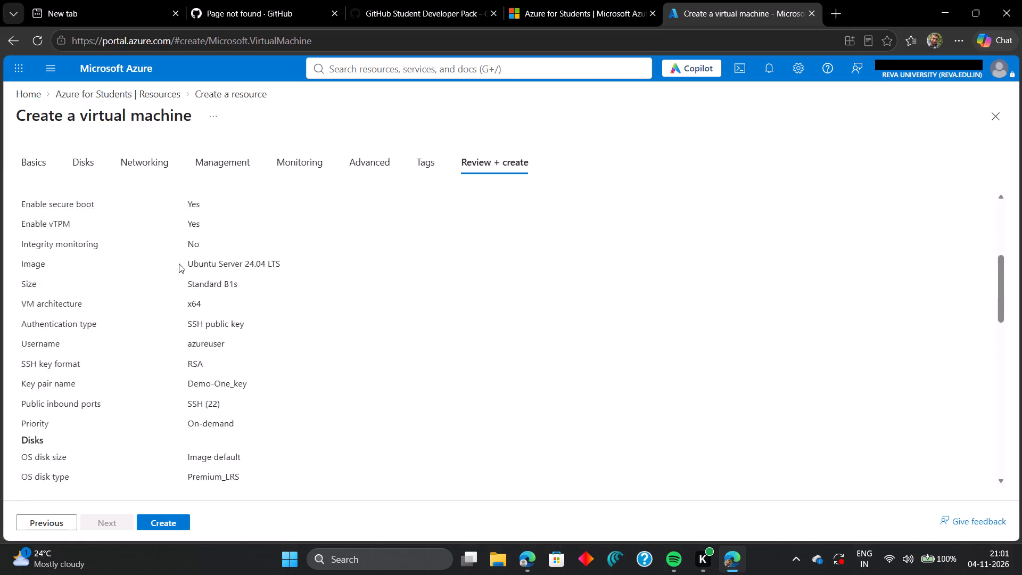
scroll(179, 264, "down", 9)
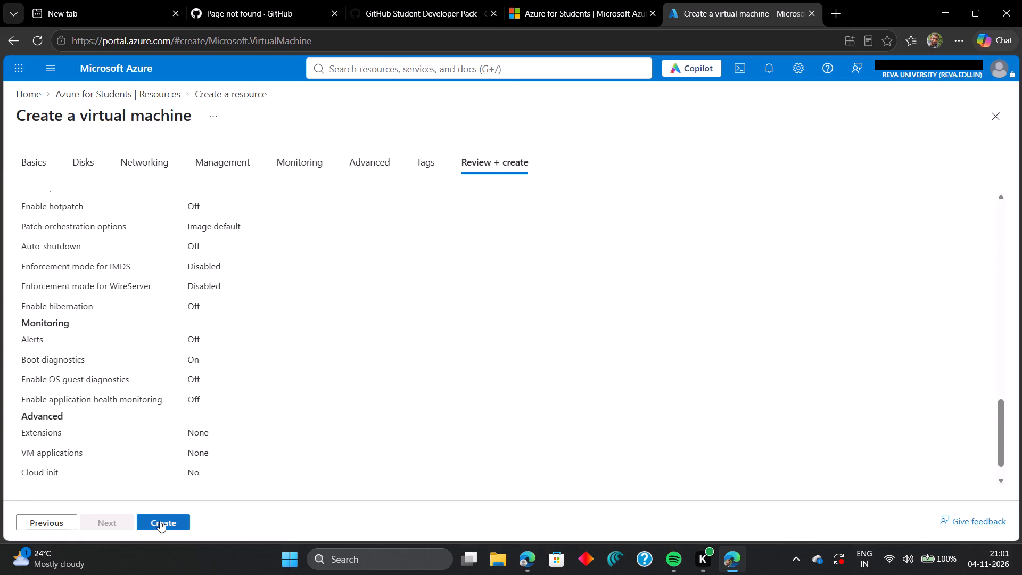
left_click(158, 522)
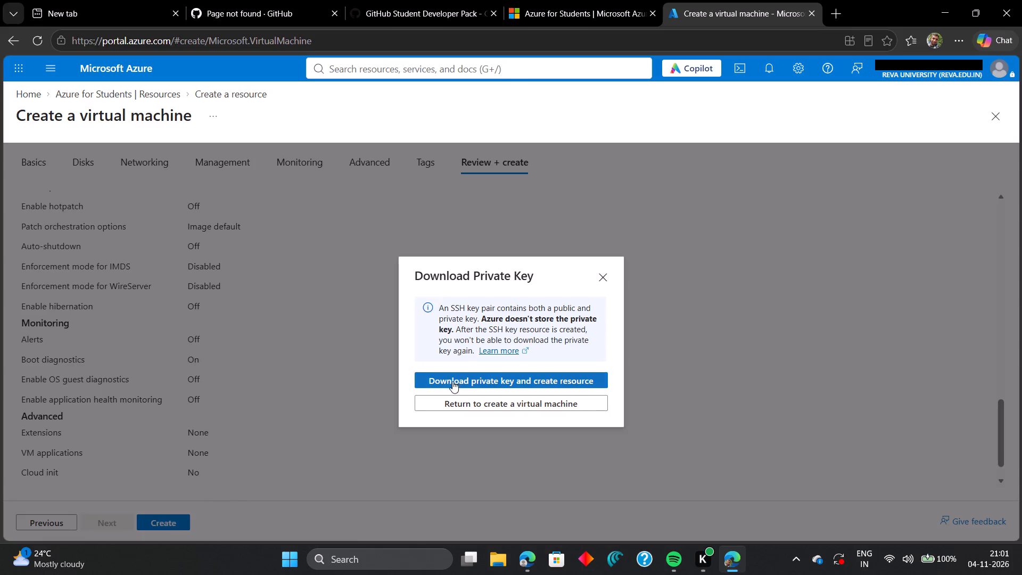
left_click(453, 381)
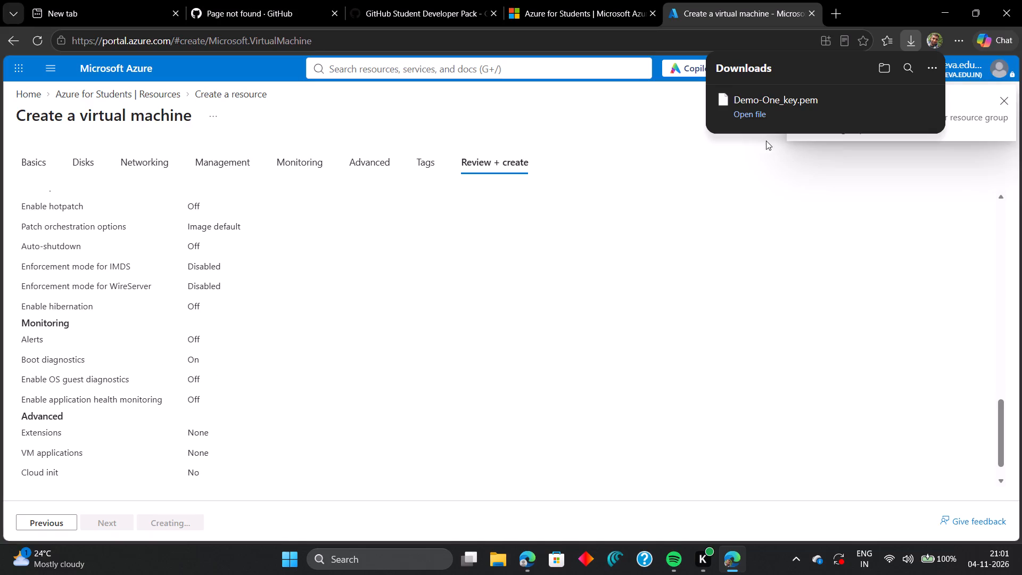
left_click(869, 272)
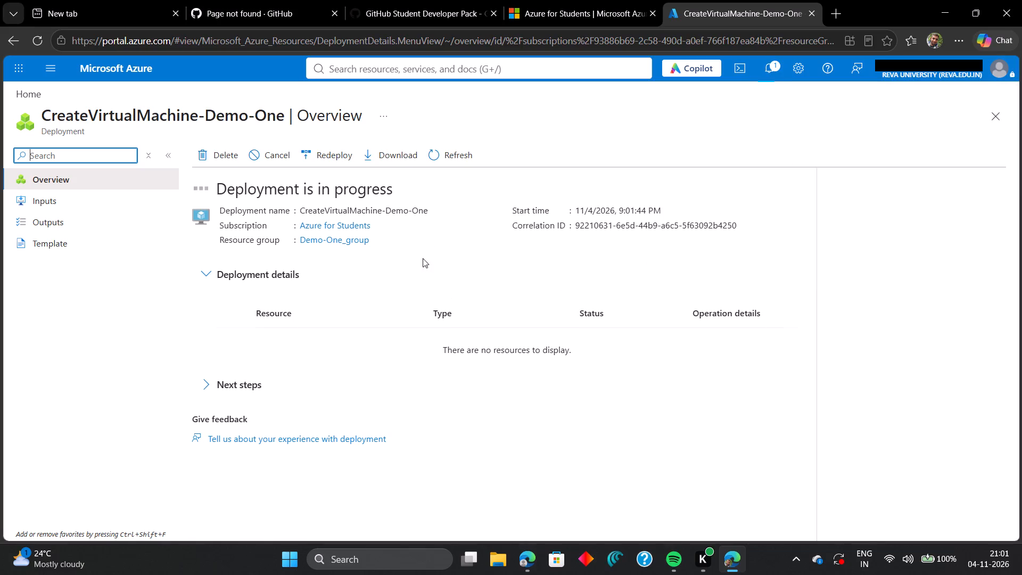
Expand the deployment's next steps and go to the Demo-One virtual machine resource.
scroll(423, 258, "down", 1)
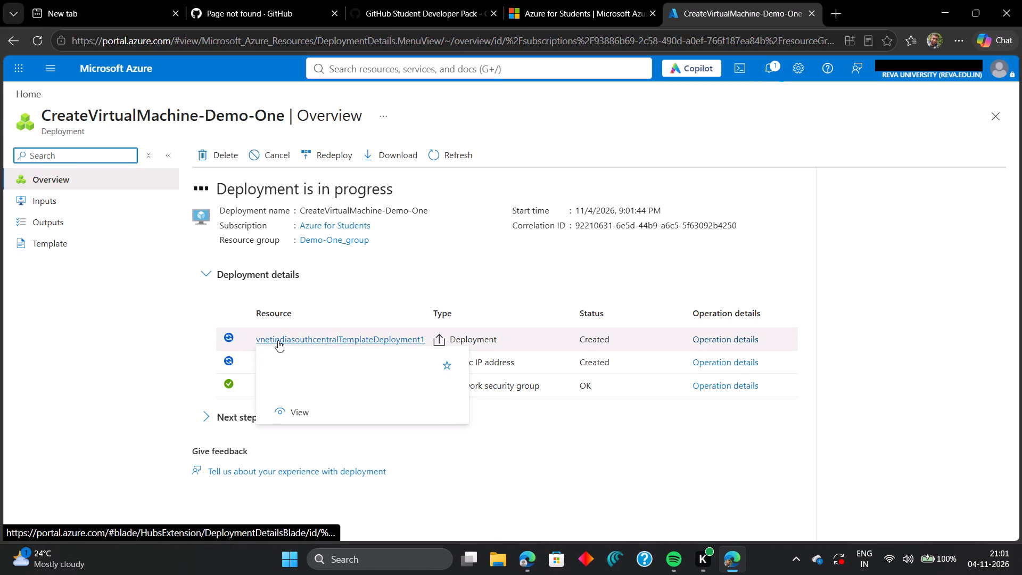
left_click(210, 420)
scroll(163, 415, "down", 2)
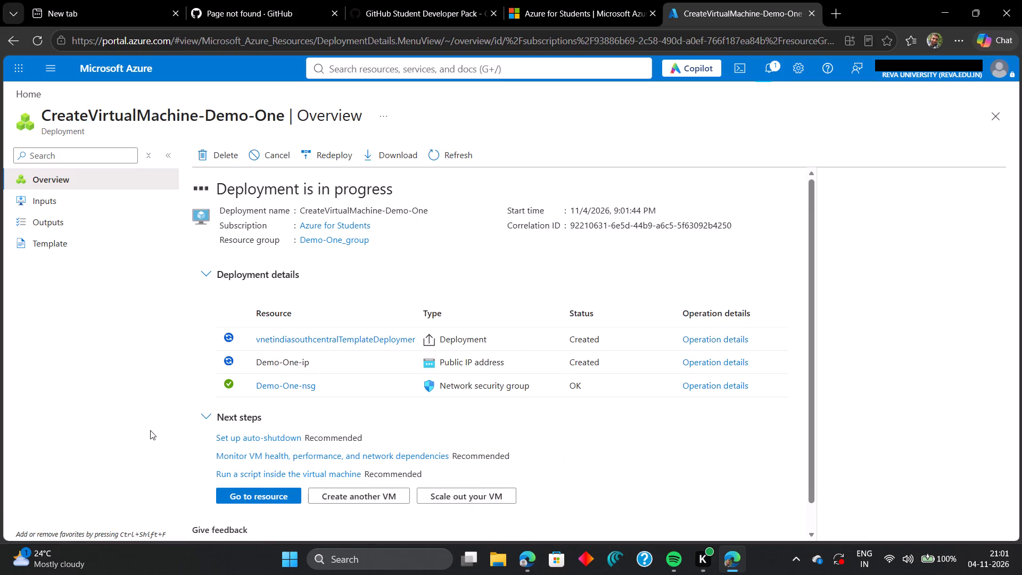
left_click(242, 498)
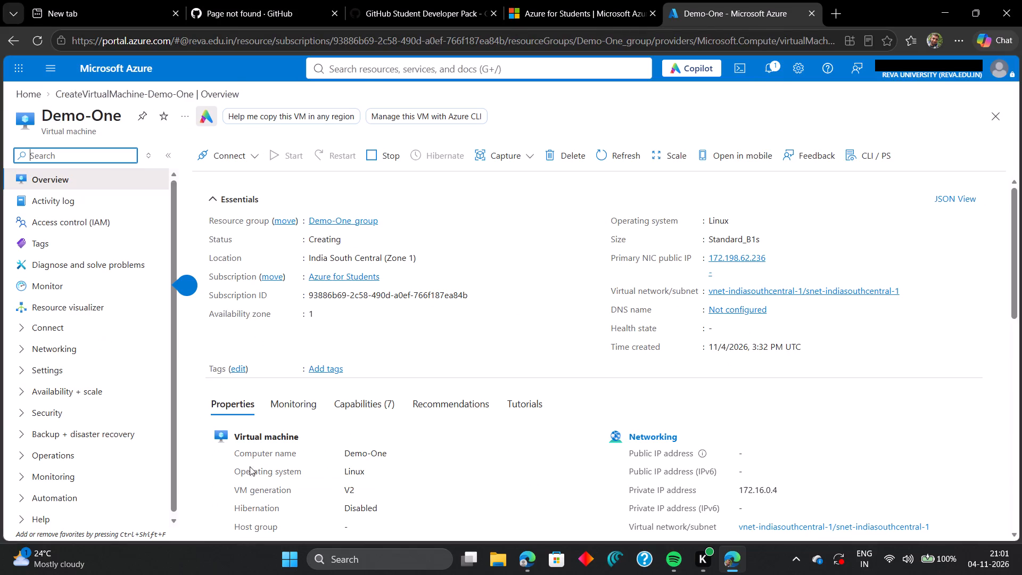
Examine Demo-One's overview, including its essentials, size, networking, source image, disk and security properties.
scroll(474, 478, "down", 3)
scroll(474, 478, "up", 3)
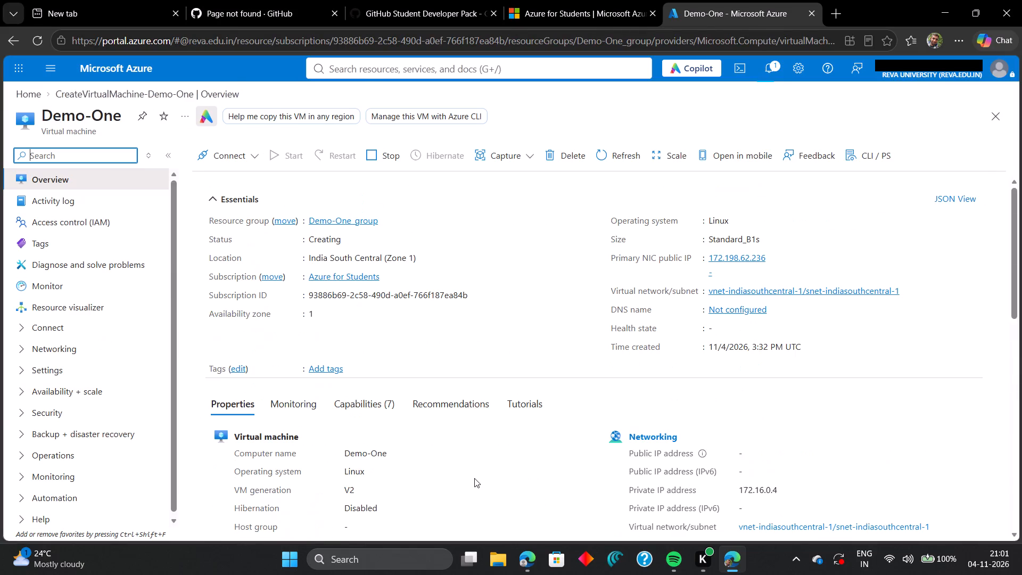
scroll(474, 478, "up", 2)
scroll(534, 354, "down", 7)
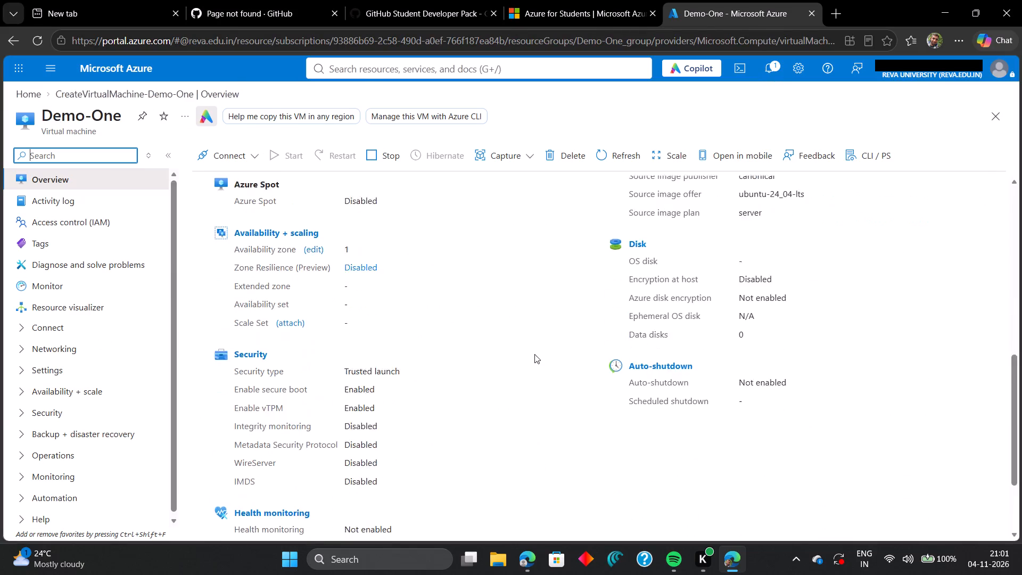
scroll(534, 354, "down", 8)
scroll(536, 355, "up", 8)
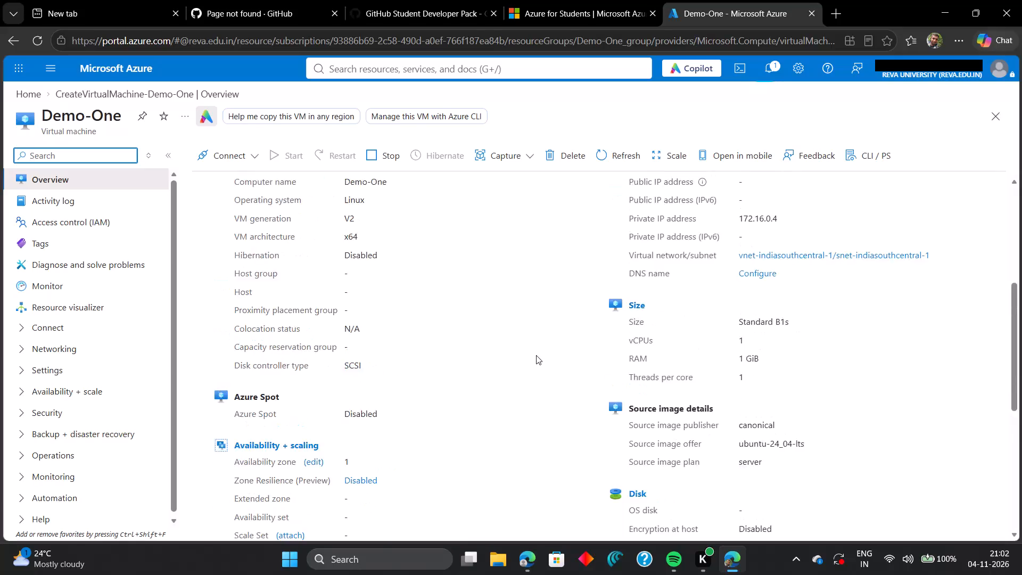
scroll(536, 355, "up", 15)
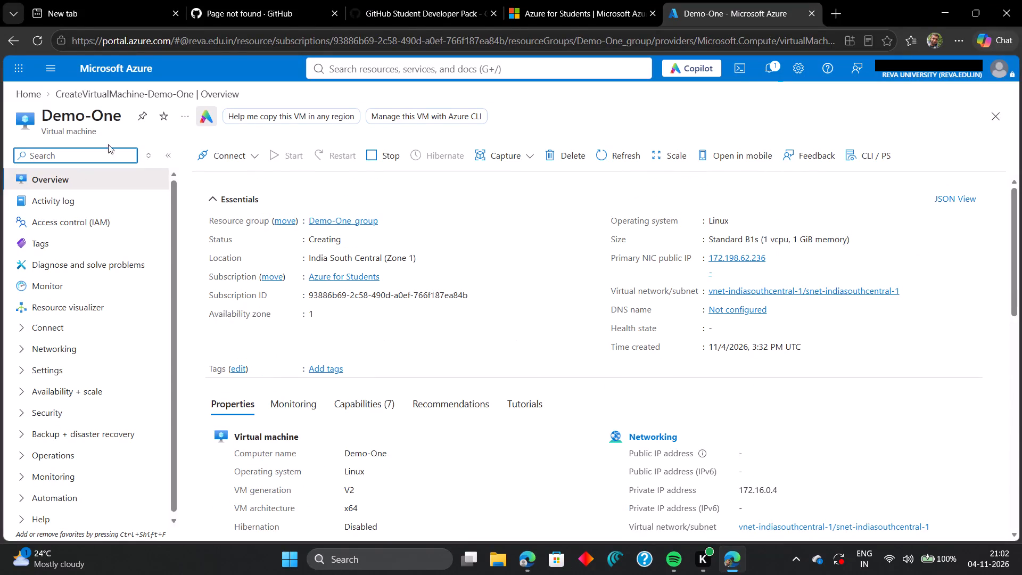
Open the connection page of the Demo-One virtual machine.
left_click(243, 159)
left_click(238, 179)
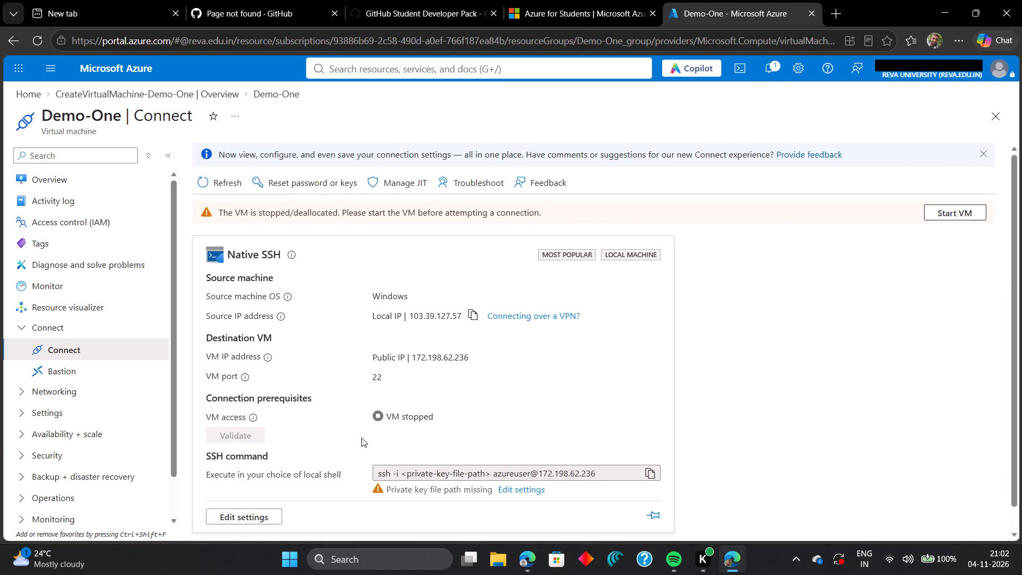
Refresh the connection details of the Demo-One virtual machine.
scroll(361, 438, "down", 2)
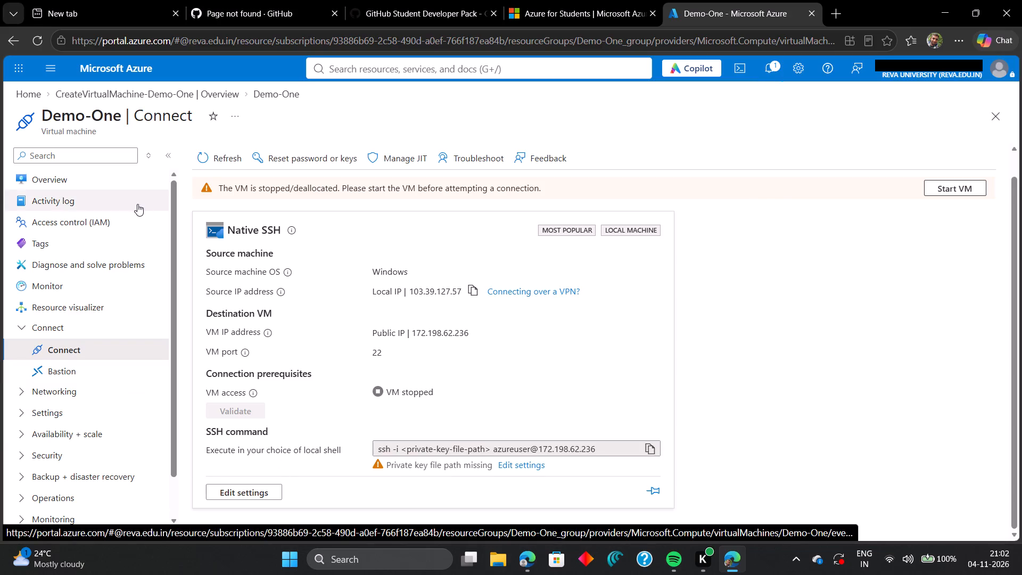
left_click(209, 159)
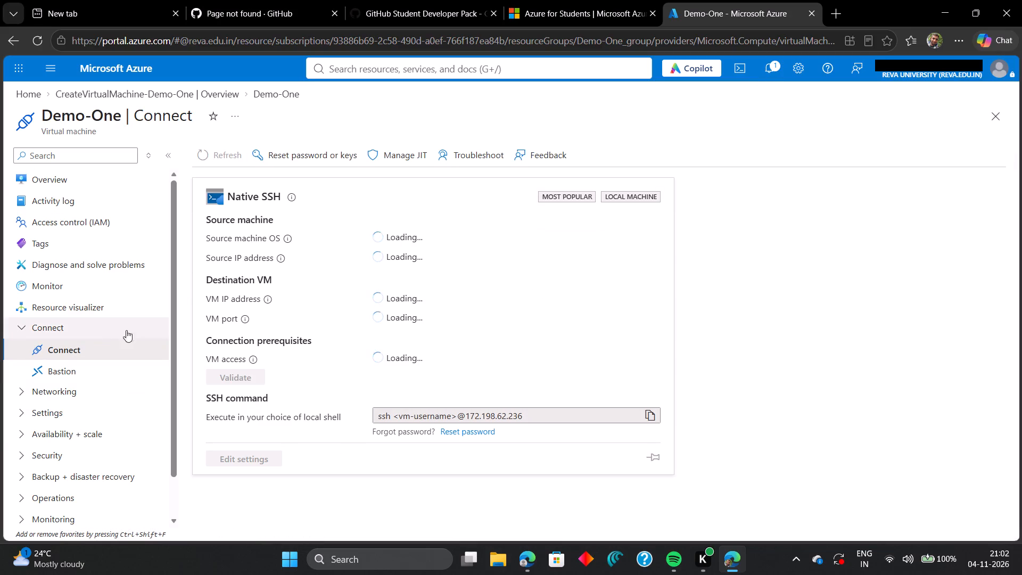
Return to Demo-One's overview and examine its essentials, networking, size, source image and disk properties.
left_click(75, 174)
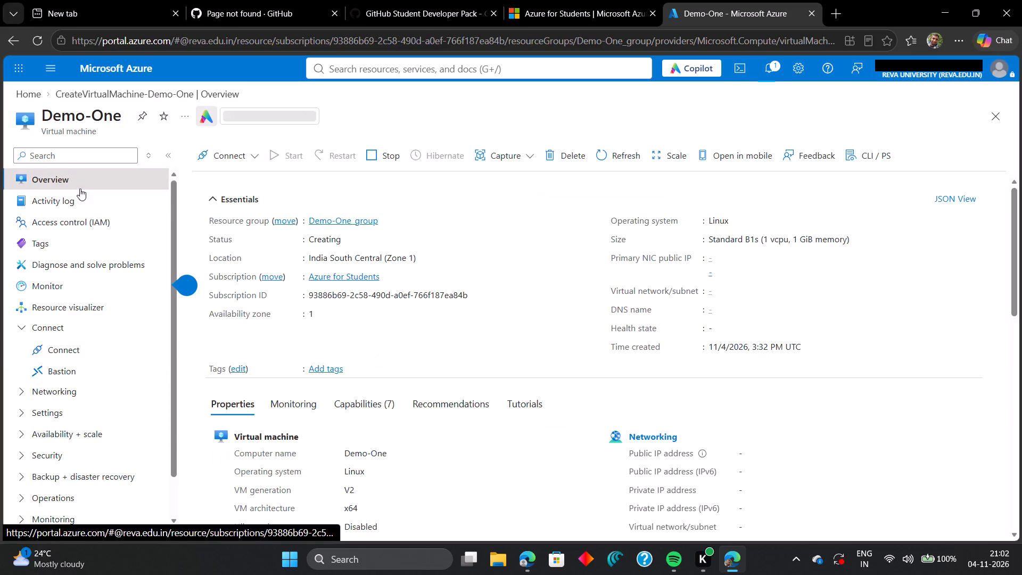
scroll(330, 357, "down", 2)
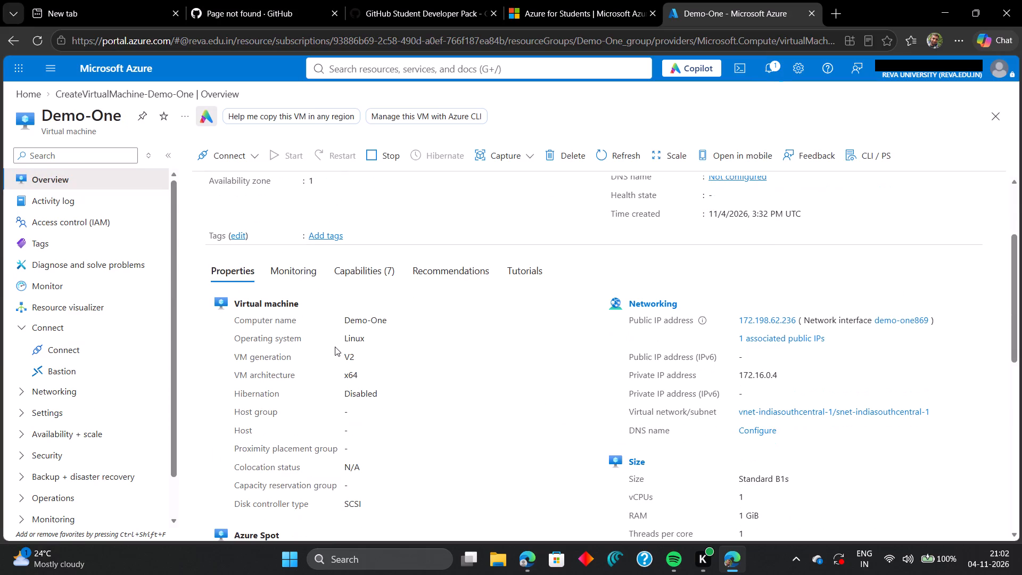
scroll(335, 347, "down", 3)
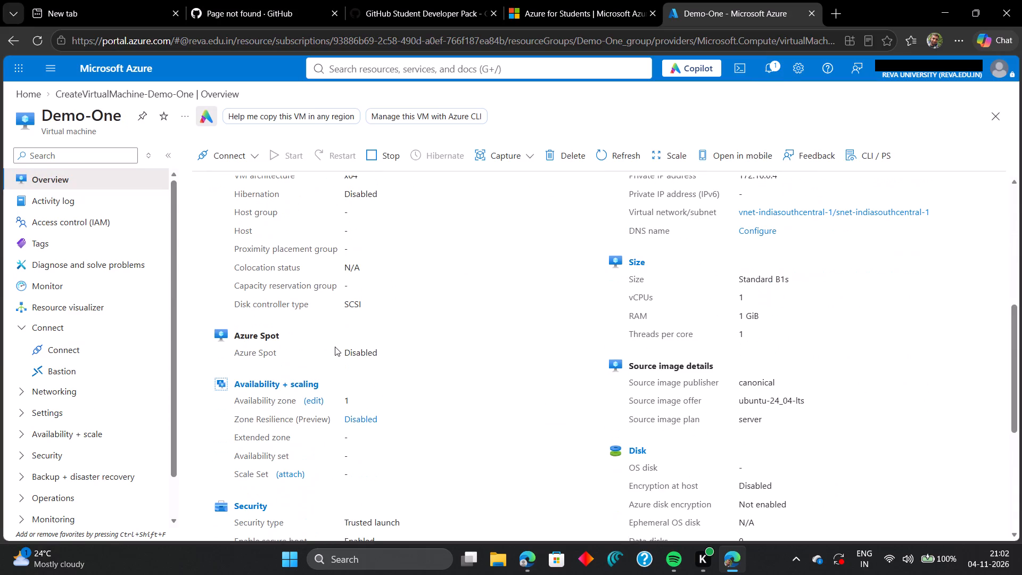
scroll(497, 366, "down", 3)
scroll(504, 365, "up", 9)
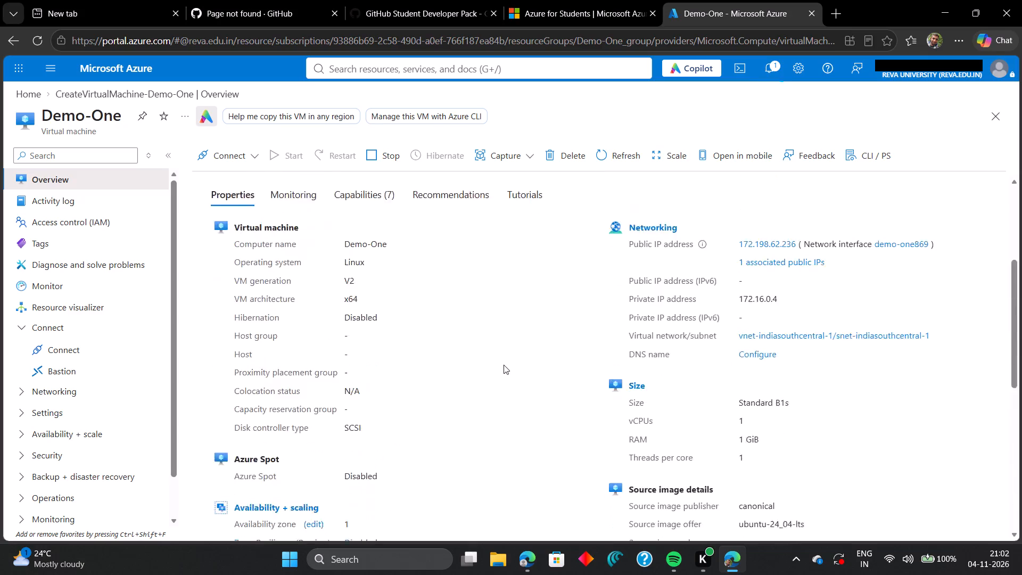
scroll(504, 365, "up", 8)
left_click(514, 158)
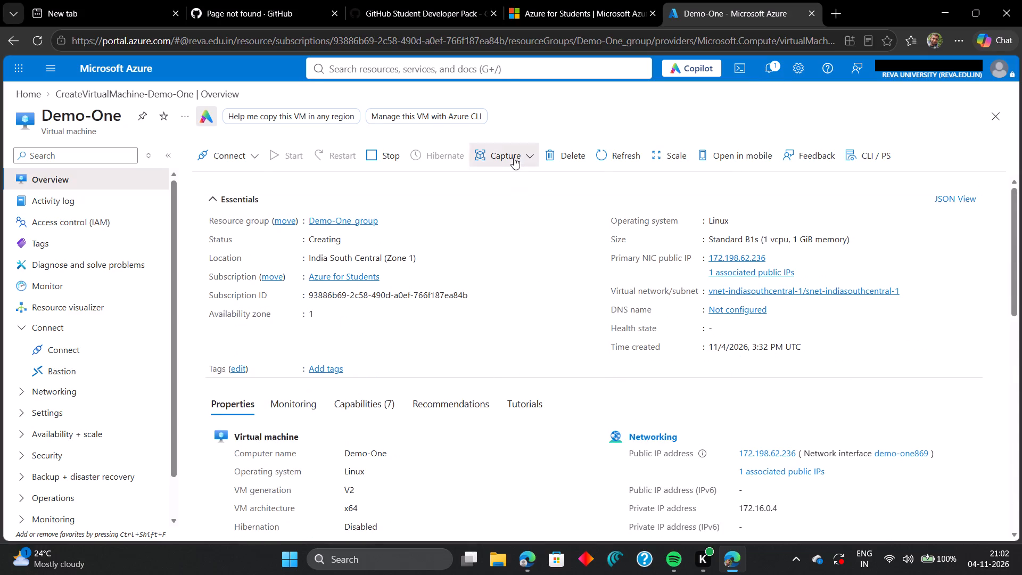
left_click(443, 260)
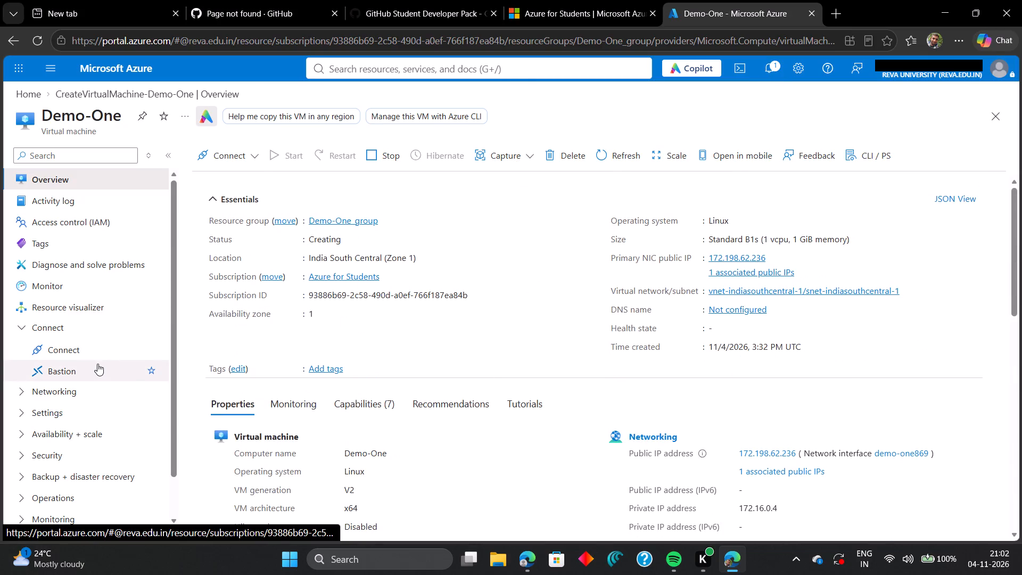
Look through the management options offered for Demo-One under connect, networking, availability and scale, operations and monitoring.
scroll(74, 310, "down", 2)
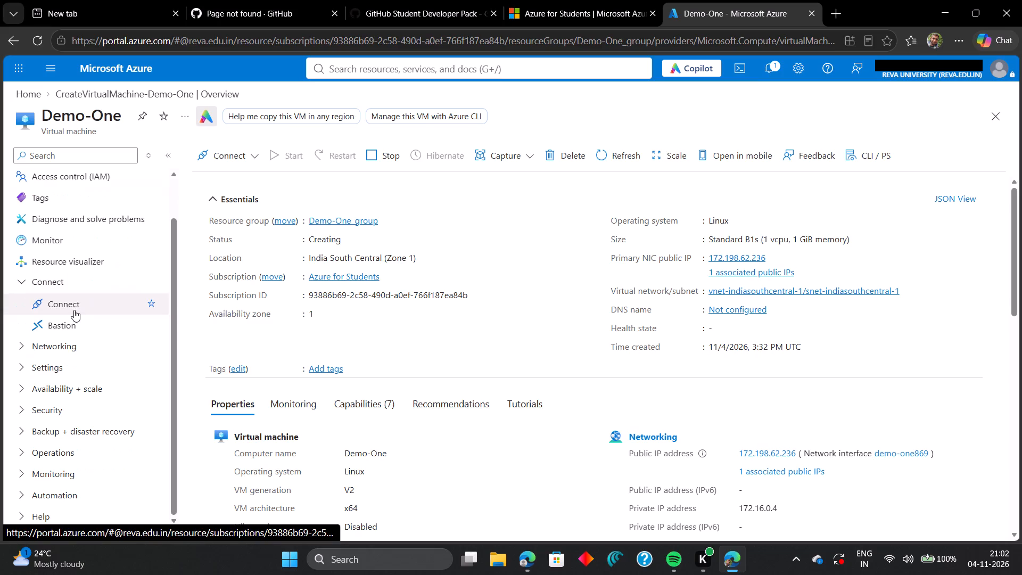
scroll(74, 310, "down", 1)
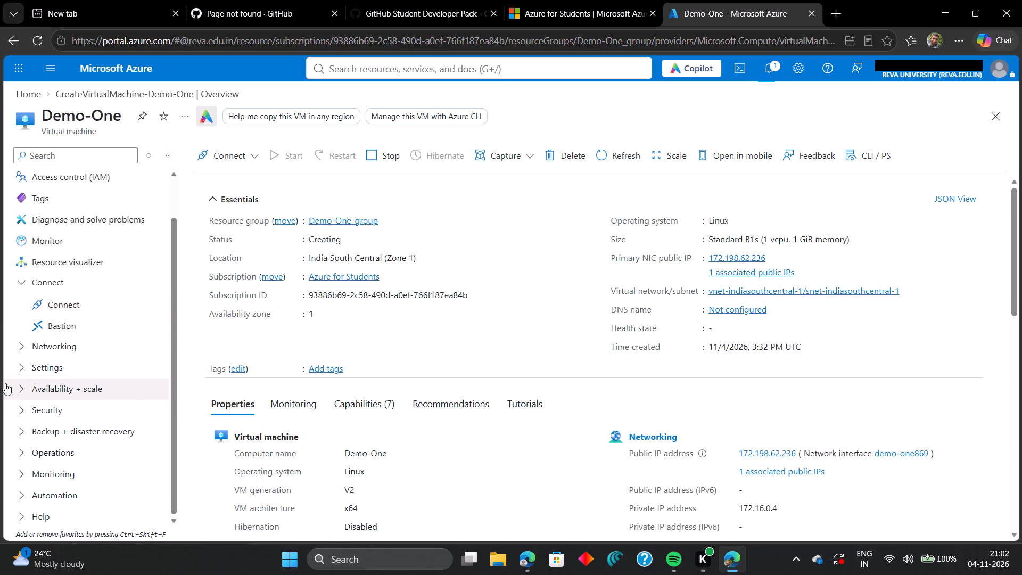
left_click(22, 391)
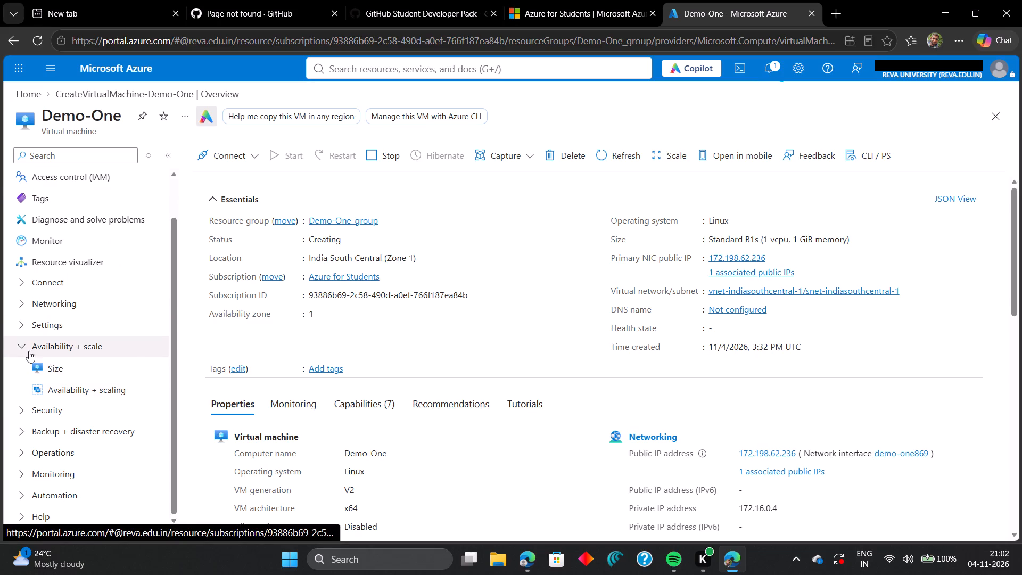
left_click(29, 351)
left_click(22, 323)
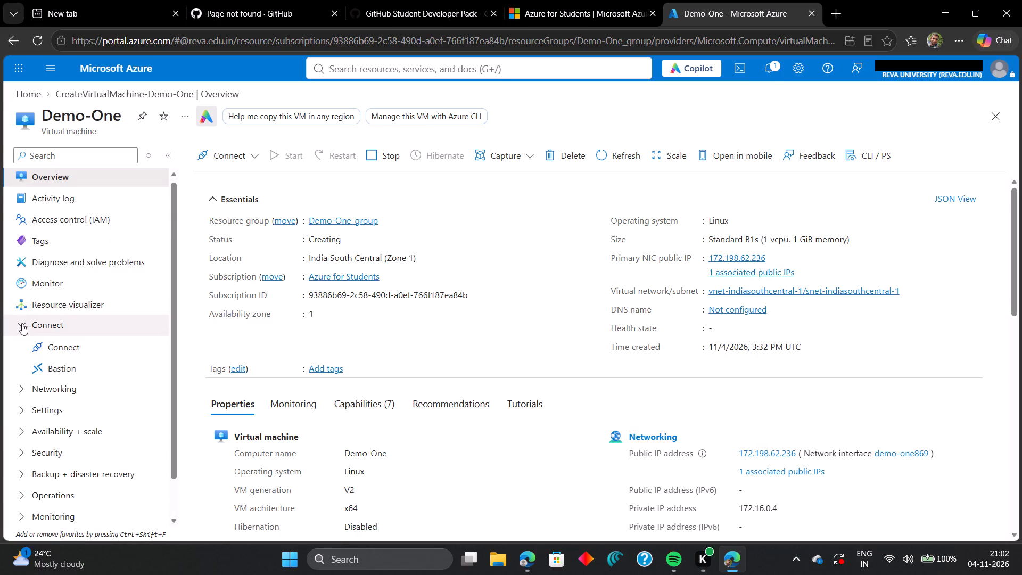
left_click(22, 323)
left_click(22, 345)
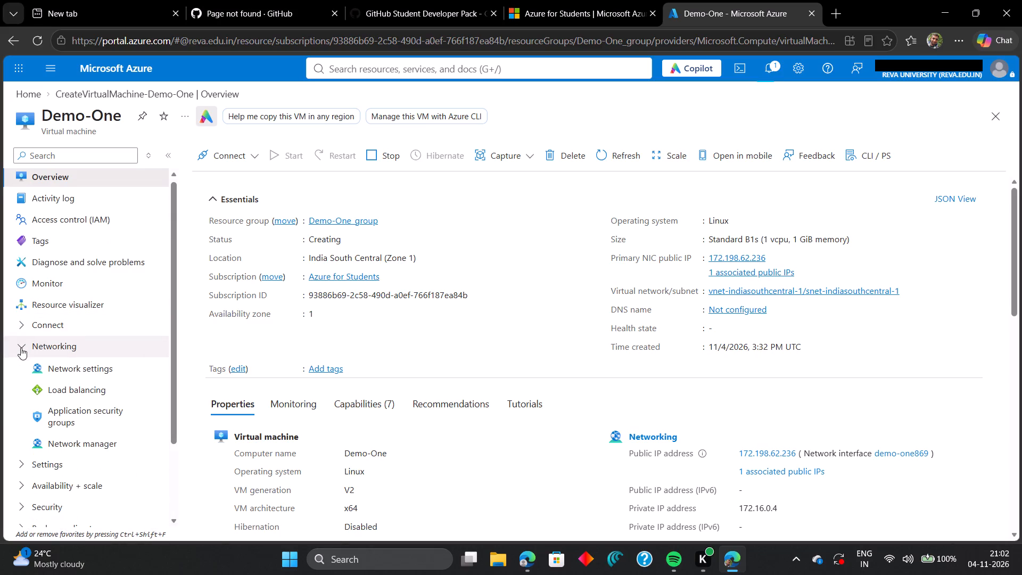
left_click(21, 348)
scroll(21, 348, "down", 4)
left_click(17, 448)
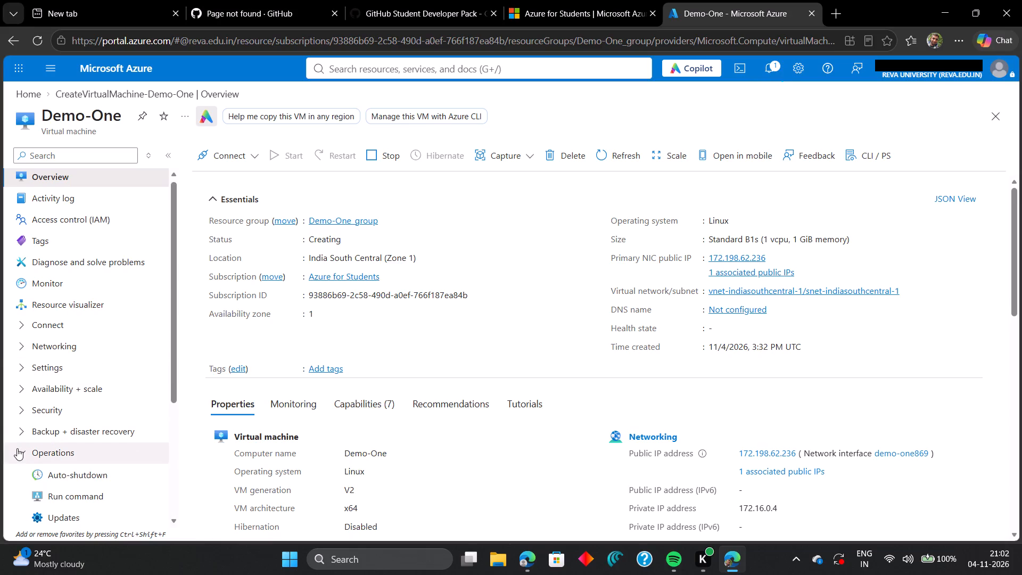
scroll(17, 448, "down", 4)
scroll(62, 295, "down", 2)
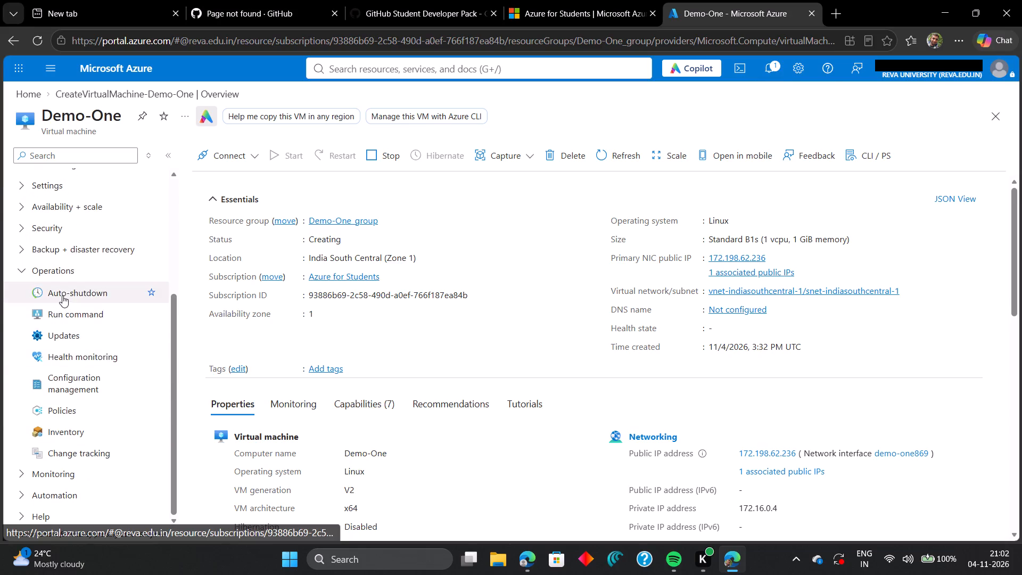
left_click(23, 474)
scroll(30, 451, "down", 3)
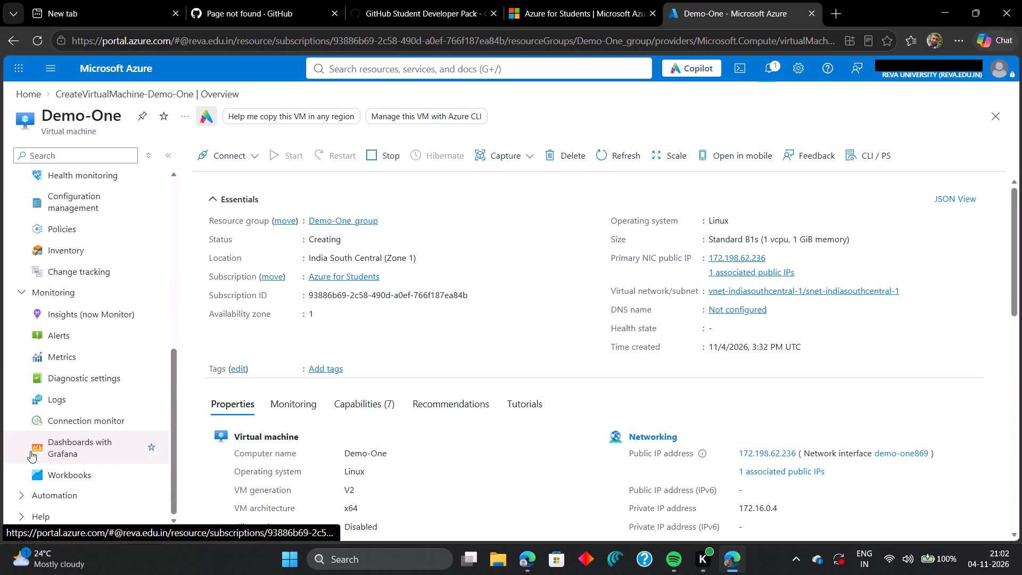
scroll(30, 451, "down", 2)
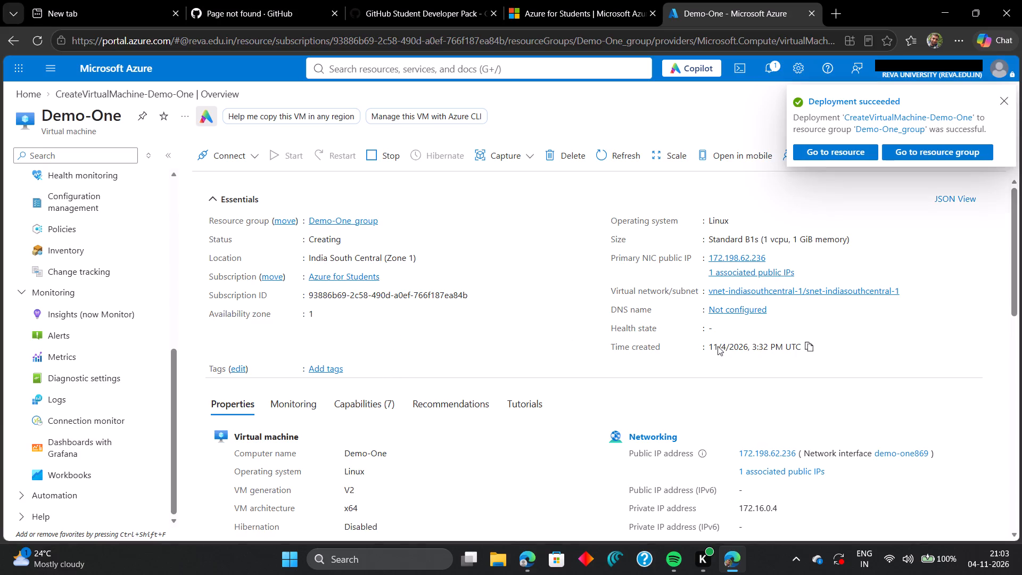
Go to the Demo-One resource from its deployment notification and examine its overview properties through to security, auto-shutdown and extensions.
left_click(834, 152)
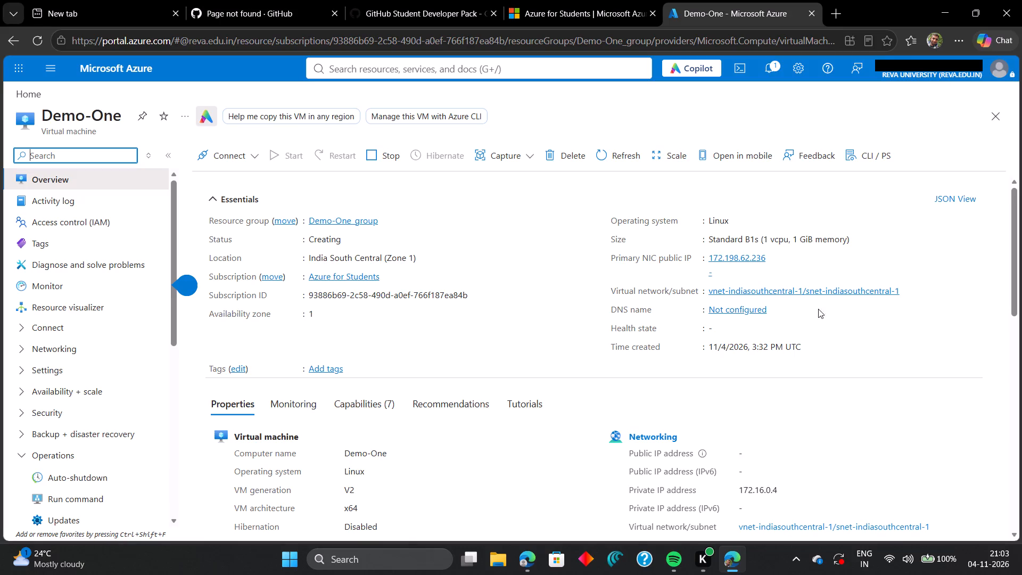
scroll(900, 406, "down", 1)
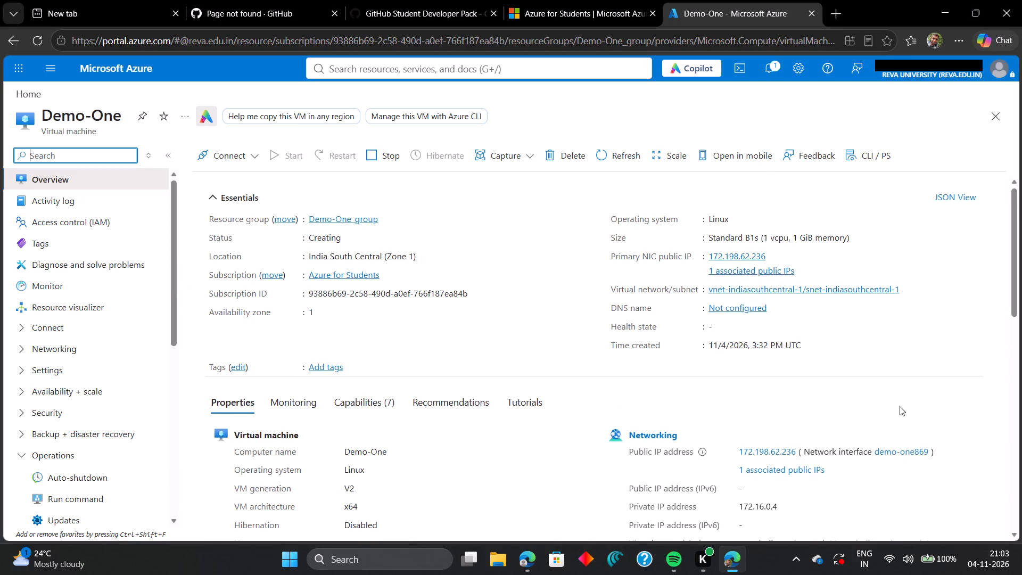
scroll(900, 406, "down", 3)
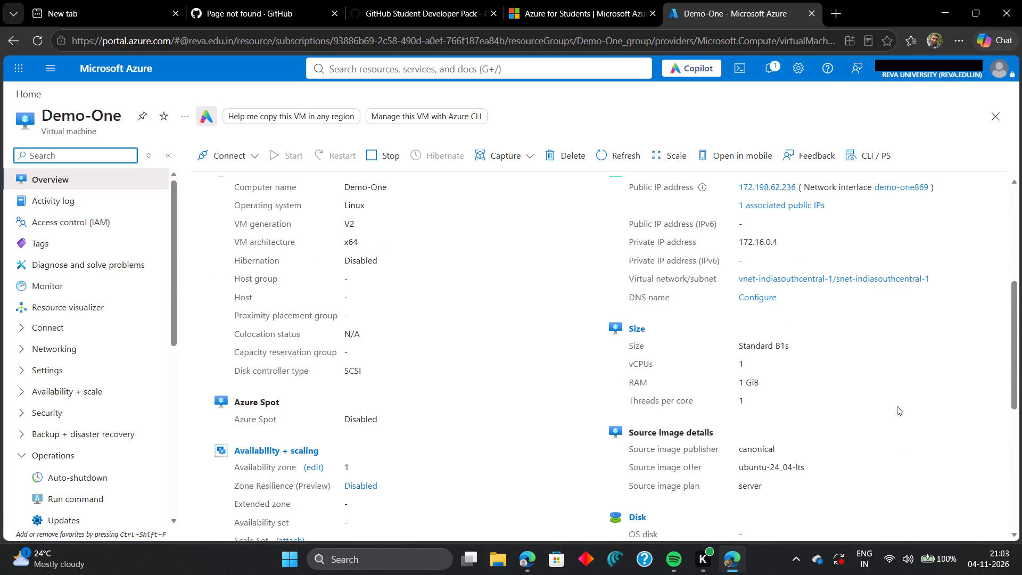
scroll(897, 406, "down", 6)
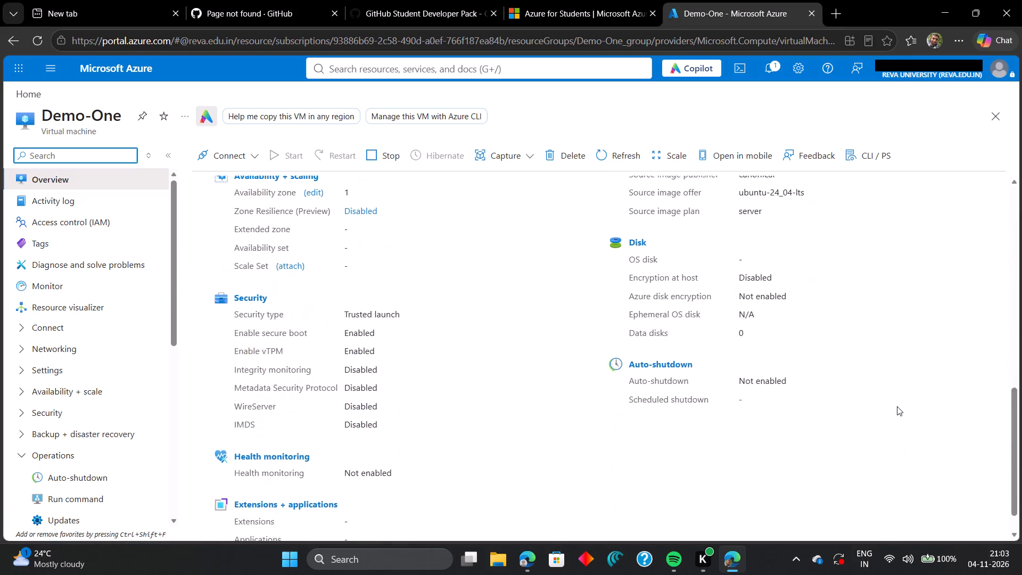
scroll(342, 424, "down", 2)
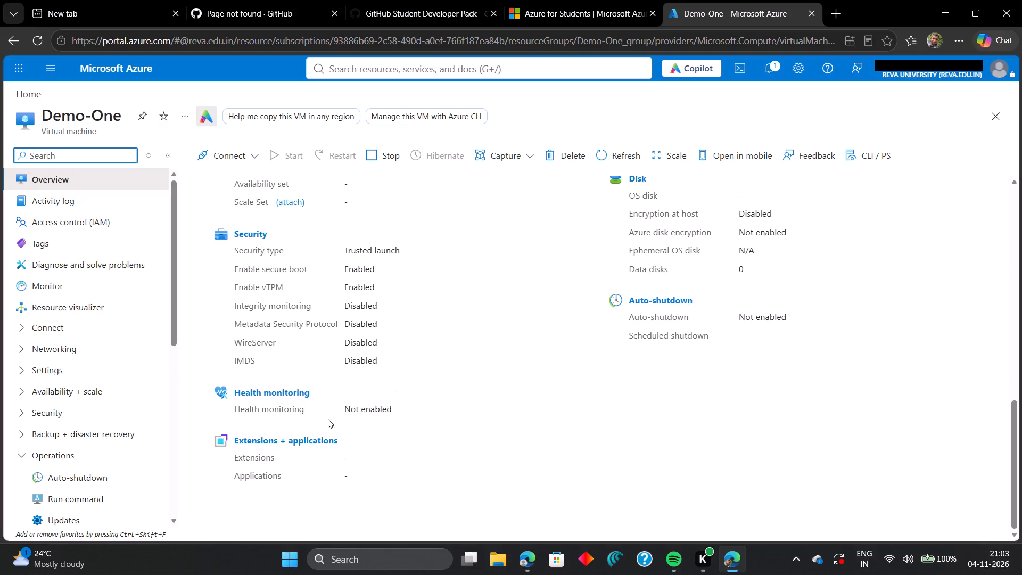
scroll(328, 419, "down", 2)
scroll(377, 416, "up", 6)
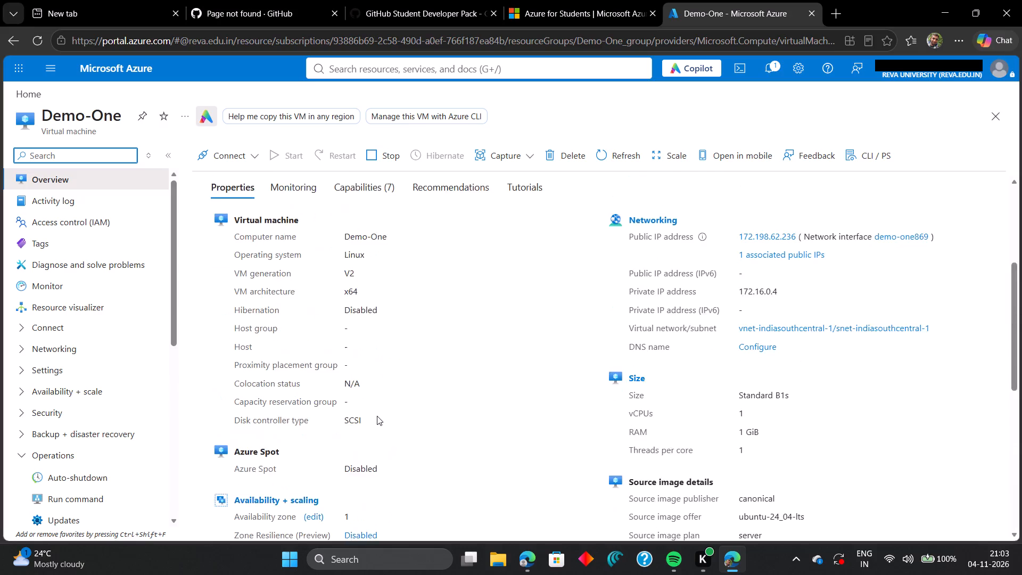
scroll(377, 416, "up", 17)
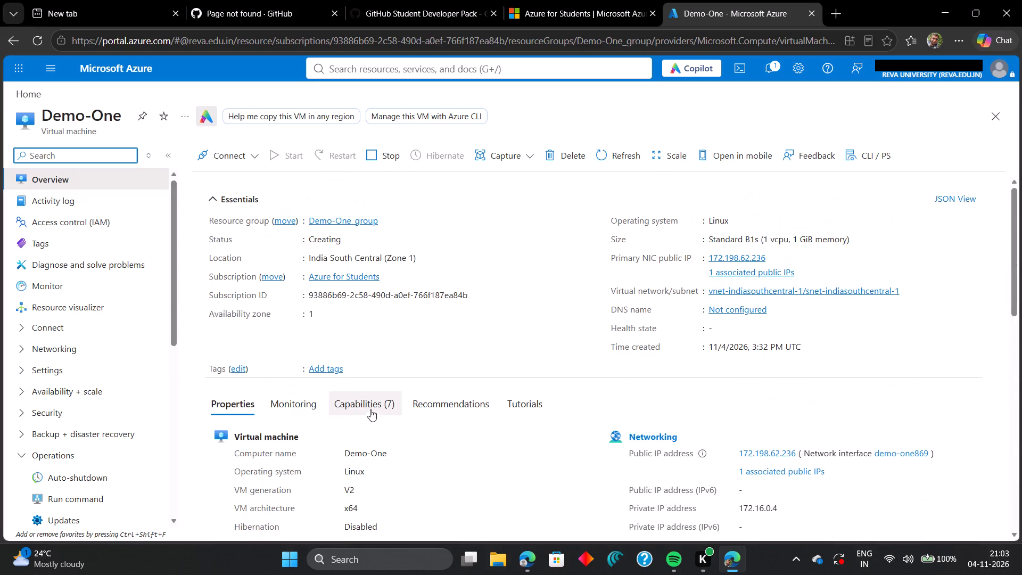
Run the VM access check for the Native SSH option on Demo-One's connection page.
left_click(215, 162)
left_click(215, 179)
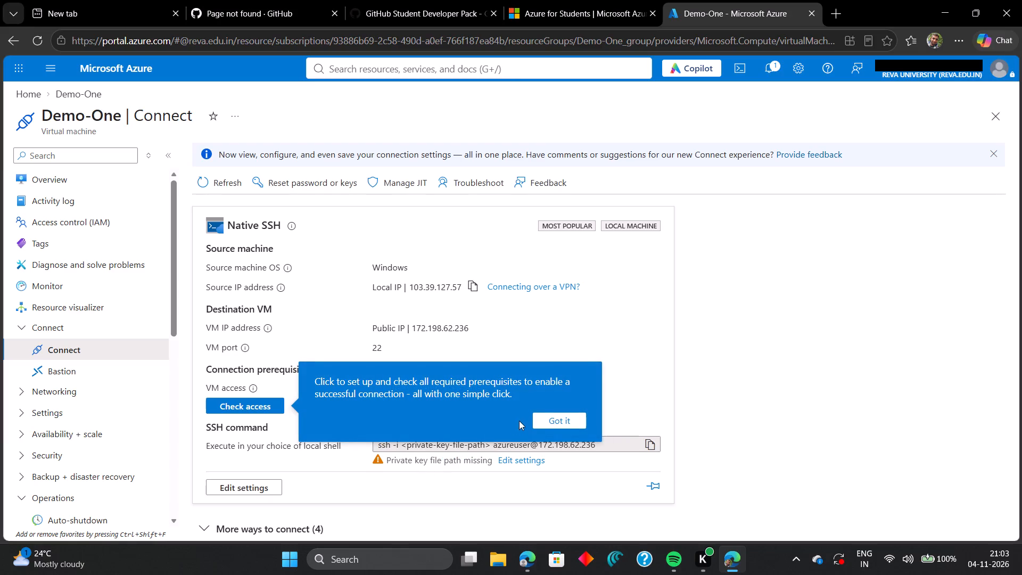
left_click(556, 418)
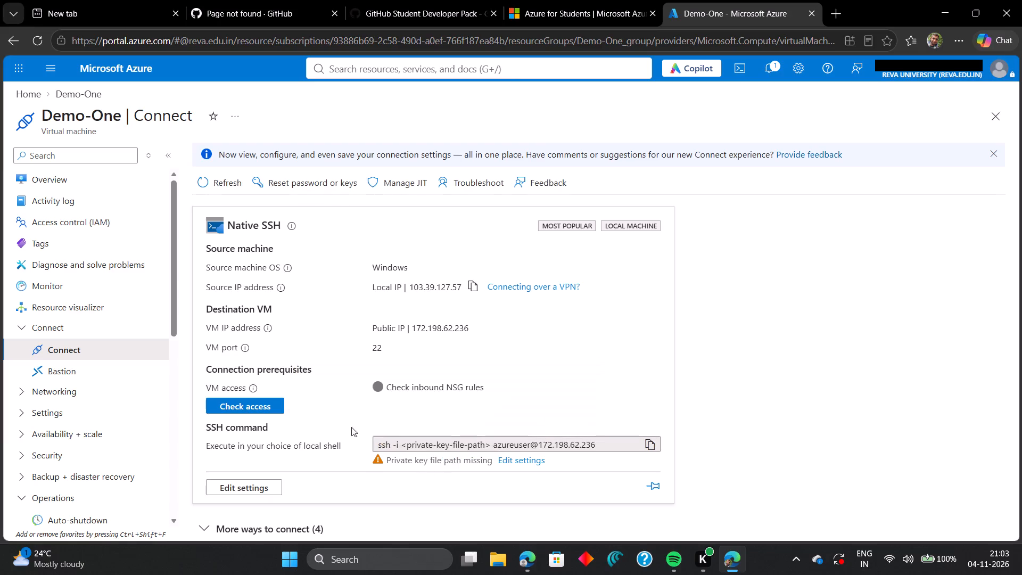
left_click(263, 403)
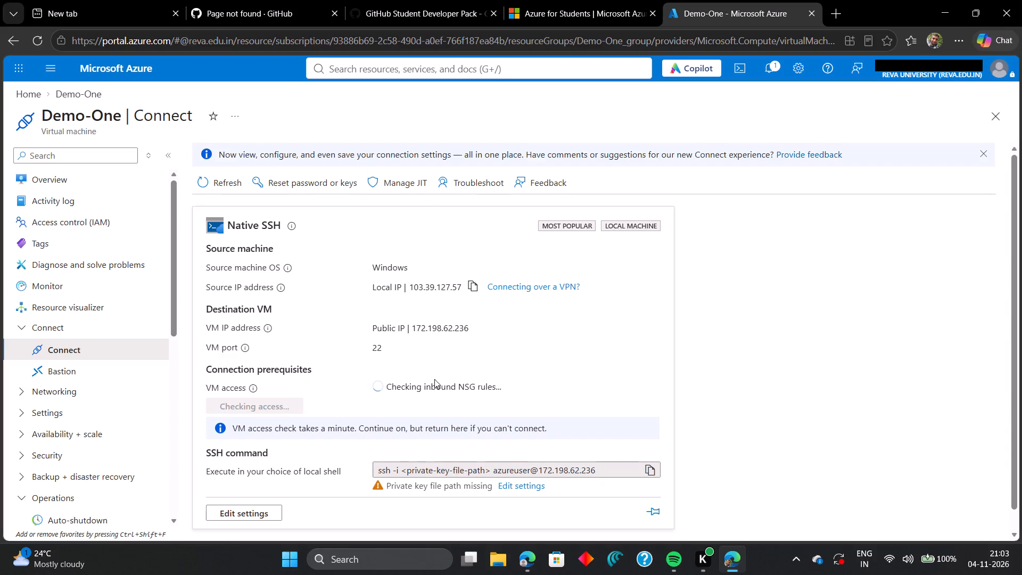
Open the Native SSH settings, examine the private key path and SSH command section, and close them without changes.
scroll(500, 470, "down", 4)
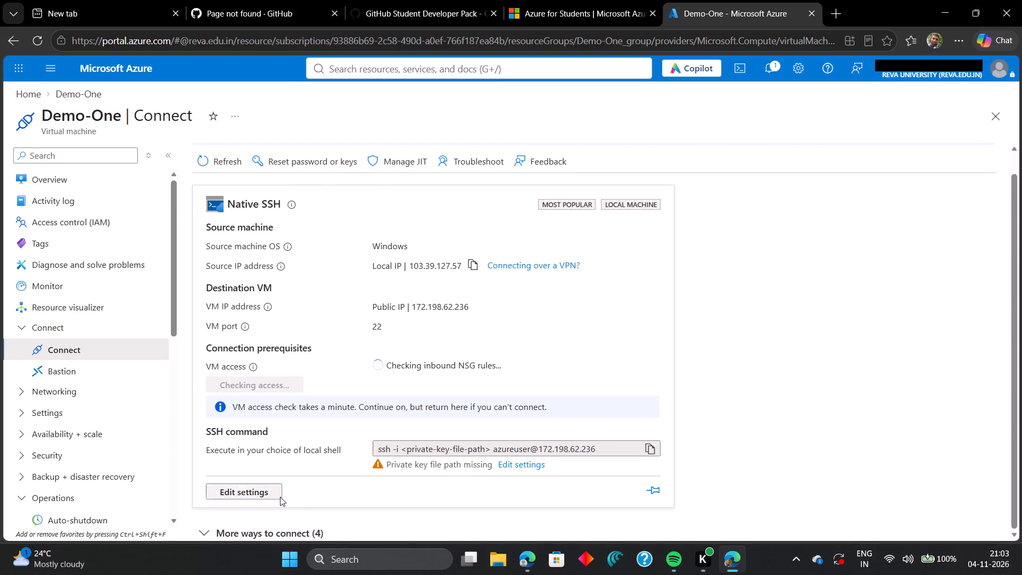
left_click(528, 467)
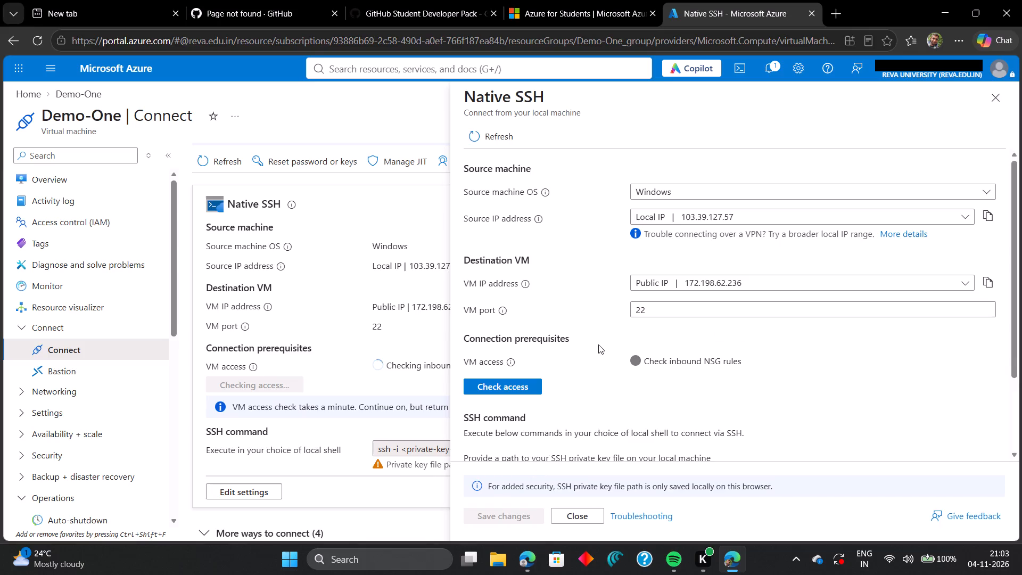
scroll(598, 343, "down", 3)
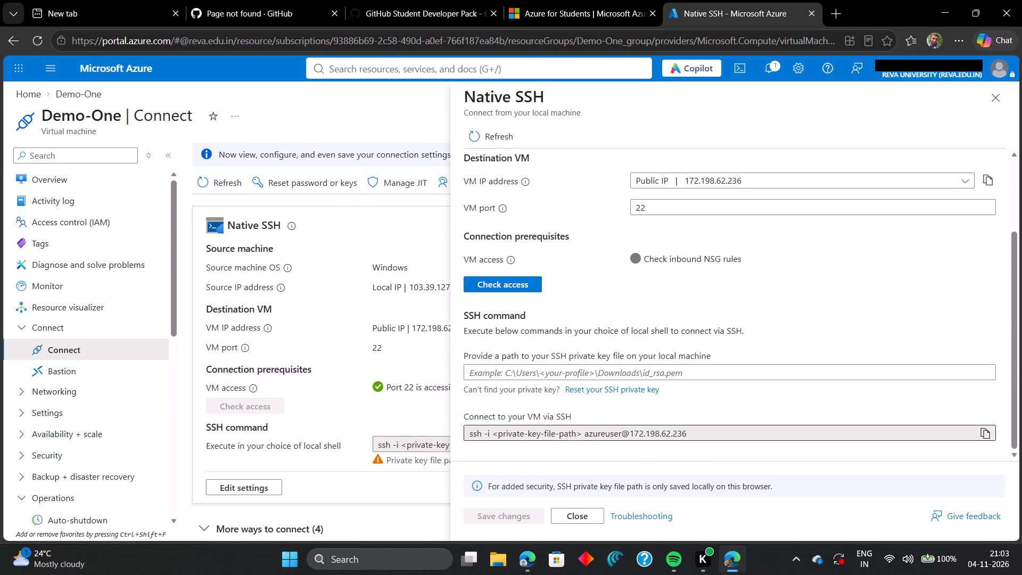
left_click(357, 398)
left_click(581, 515)
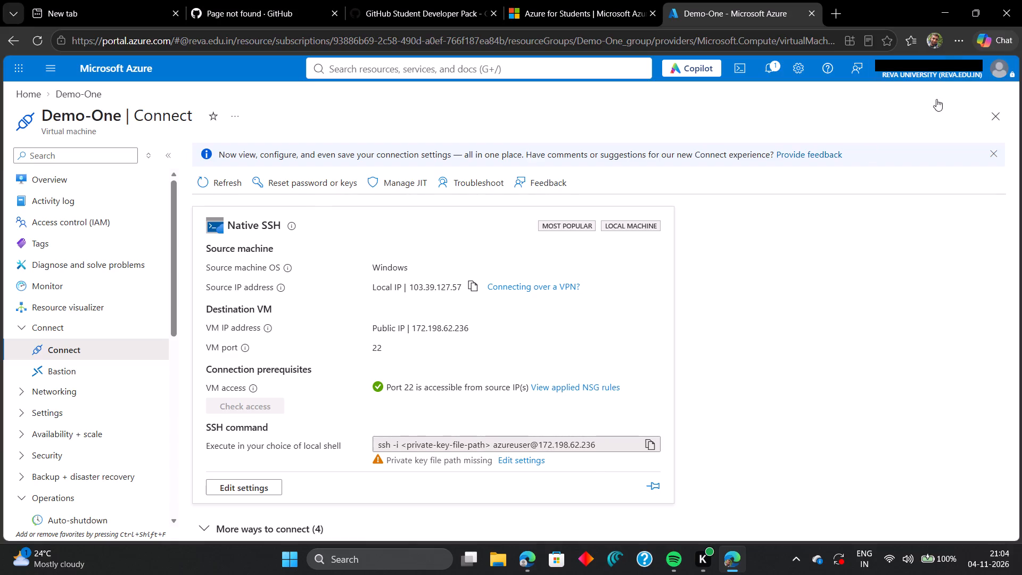
Show the downloaded Demo-One_key.pem file in its folder in File Explorer.
left_click(950, 38)
left_click(795, 234)
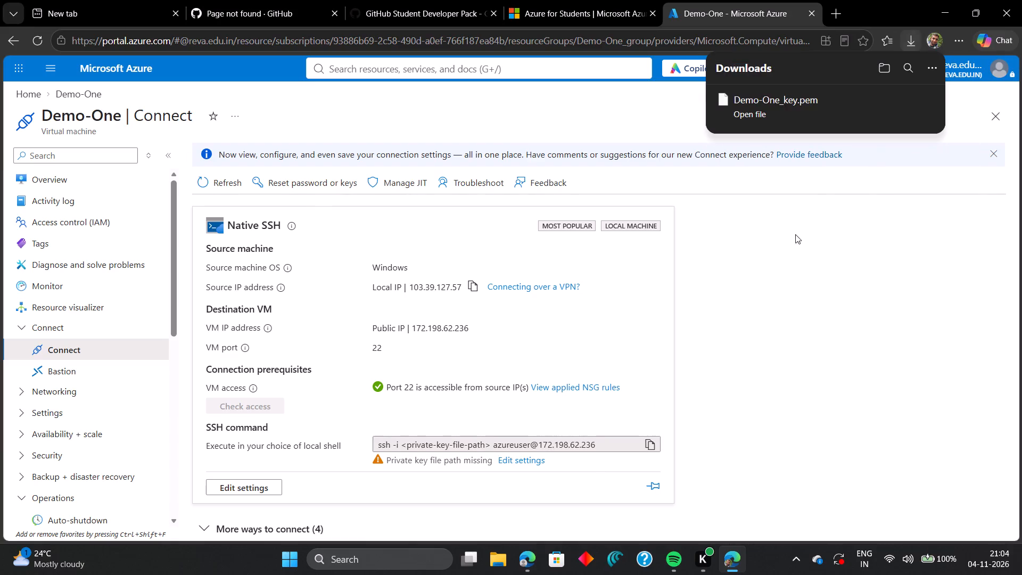
right_click(787, 96)
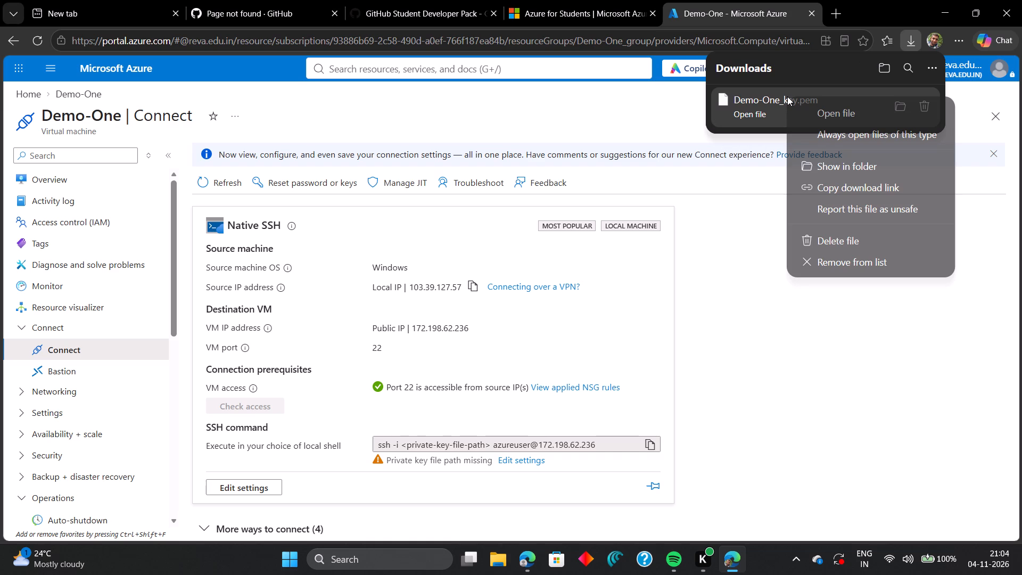
left_click(826, 166)
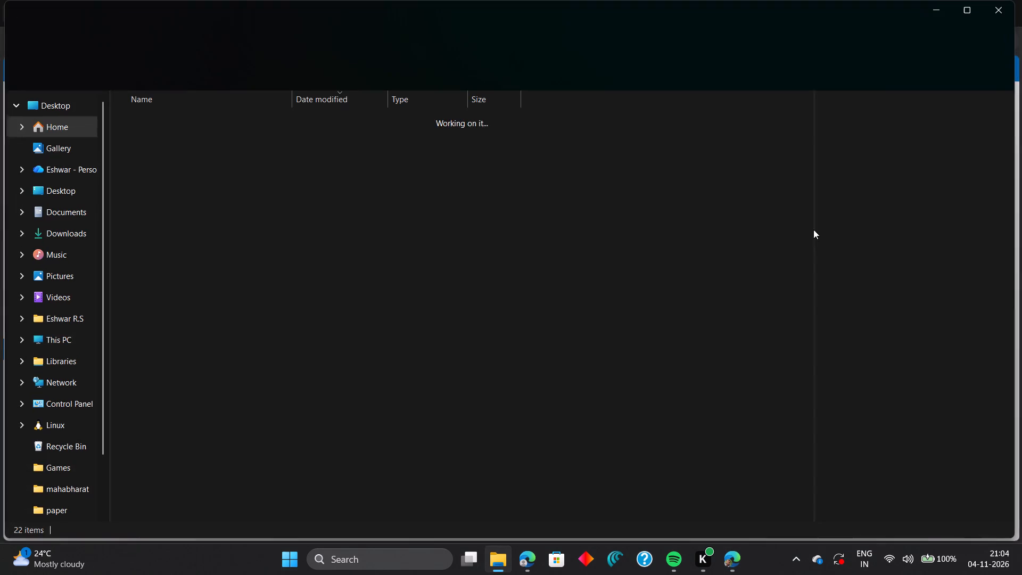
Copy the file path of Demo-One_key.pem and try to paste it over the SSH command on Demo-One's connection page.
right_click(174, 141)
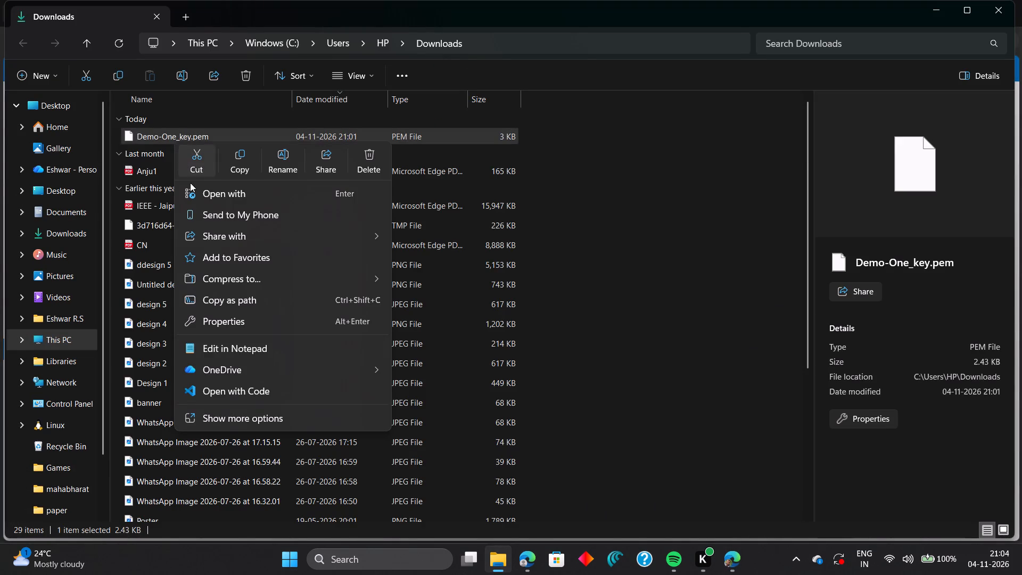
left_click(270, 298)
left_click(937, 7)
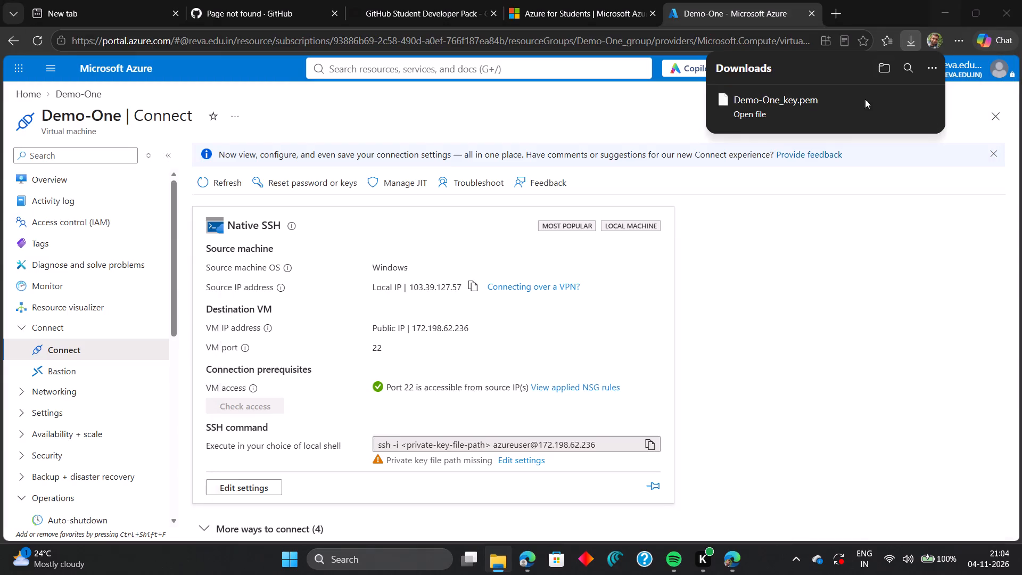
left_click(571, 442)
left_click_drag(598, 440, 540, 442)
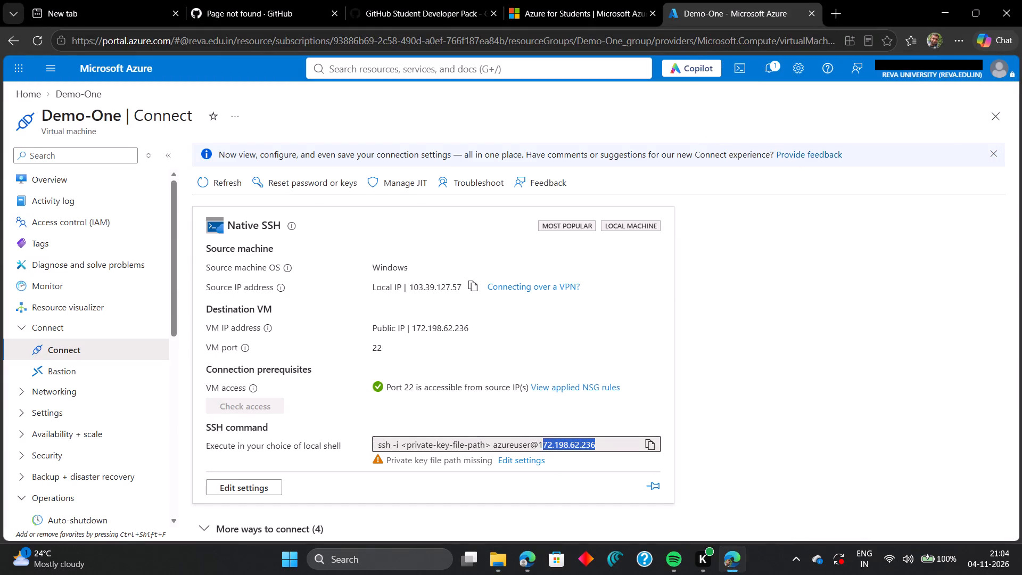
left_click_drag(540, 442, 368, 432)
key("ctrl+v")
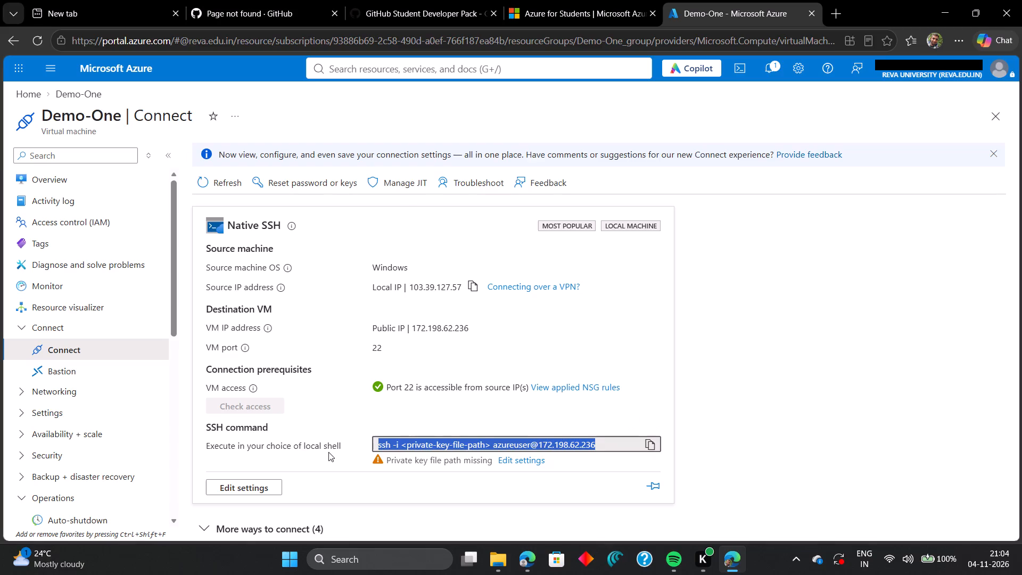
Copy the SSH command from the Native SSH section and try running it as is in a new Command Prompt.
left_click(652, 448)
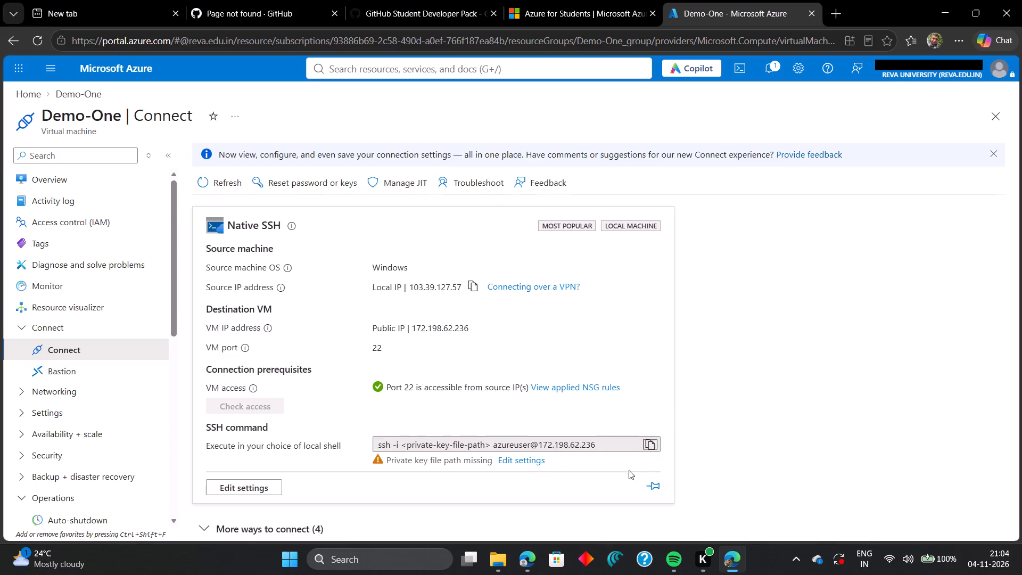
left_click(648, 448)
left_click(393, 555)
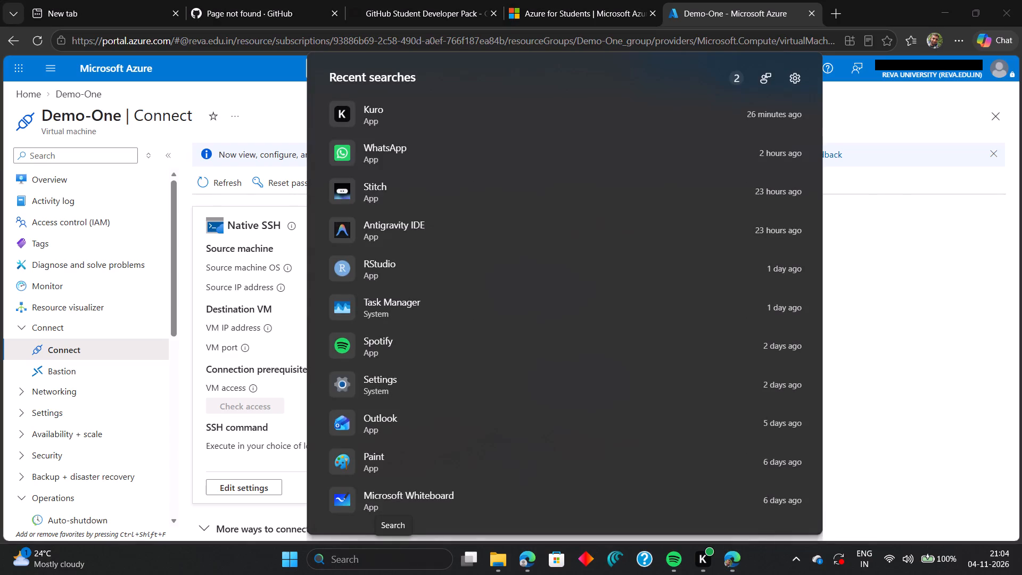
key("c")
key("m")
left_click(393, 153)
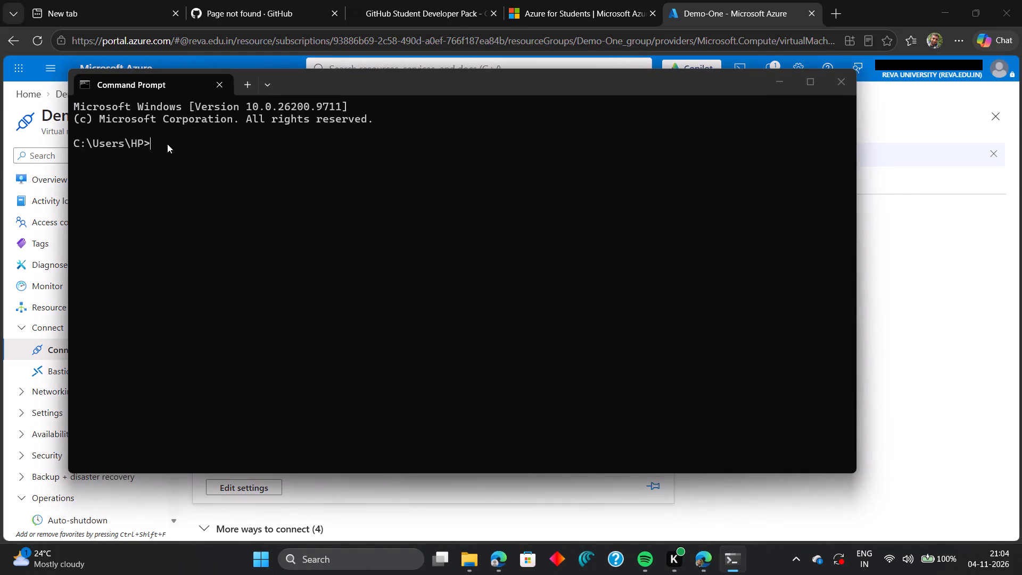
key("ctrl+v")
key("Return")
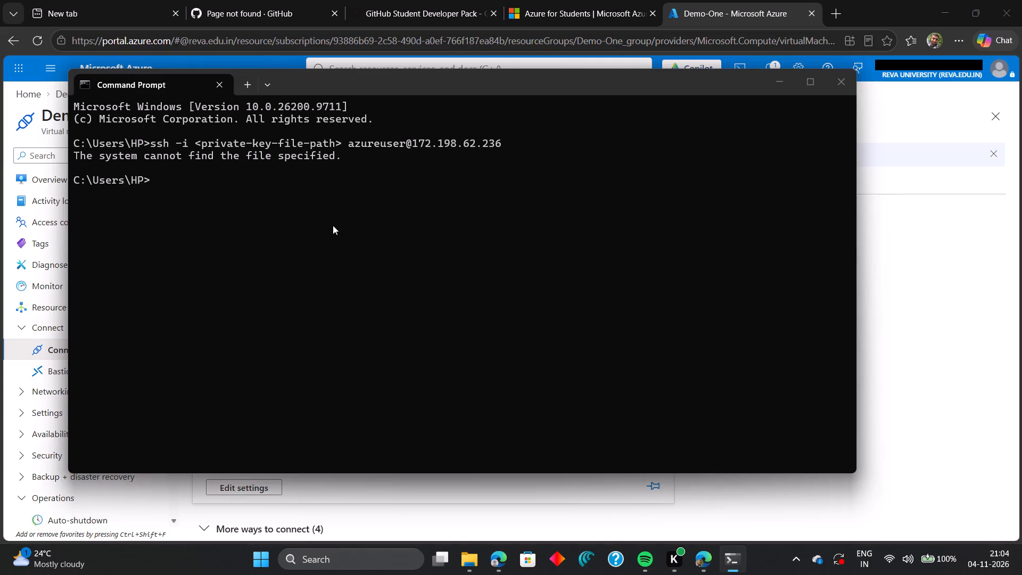
Show the downloaded Demo-One_key.pem file in its folder again to check its location, and put the folder window away.
left_click(967, 48)
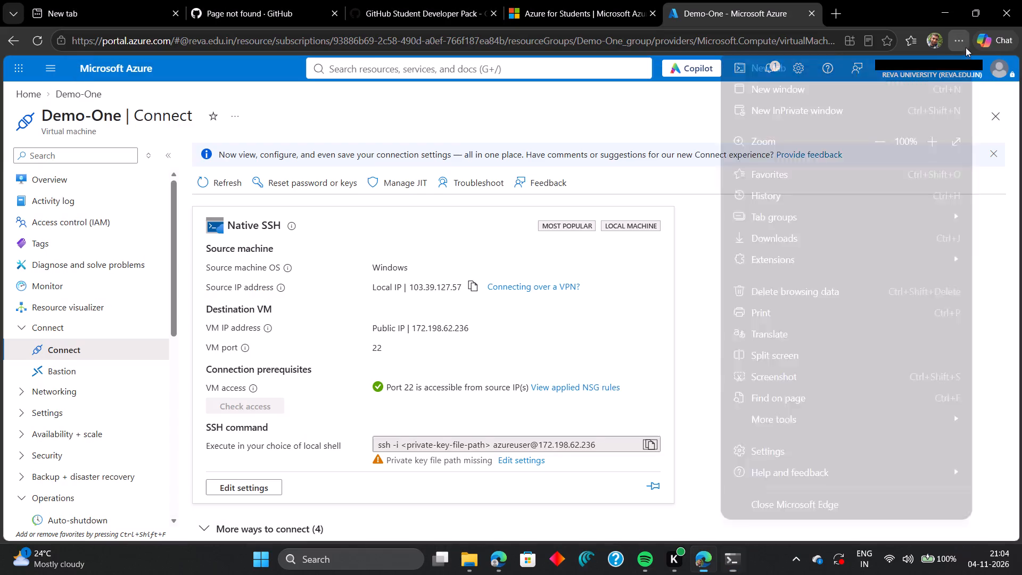
left_click(786, 231)
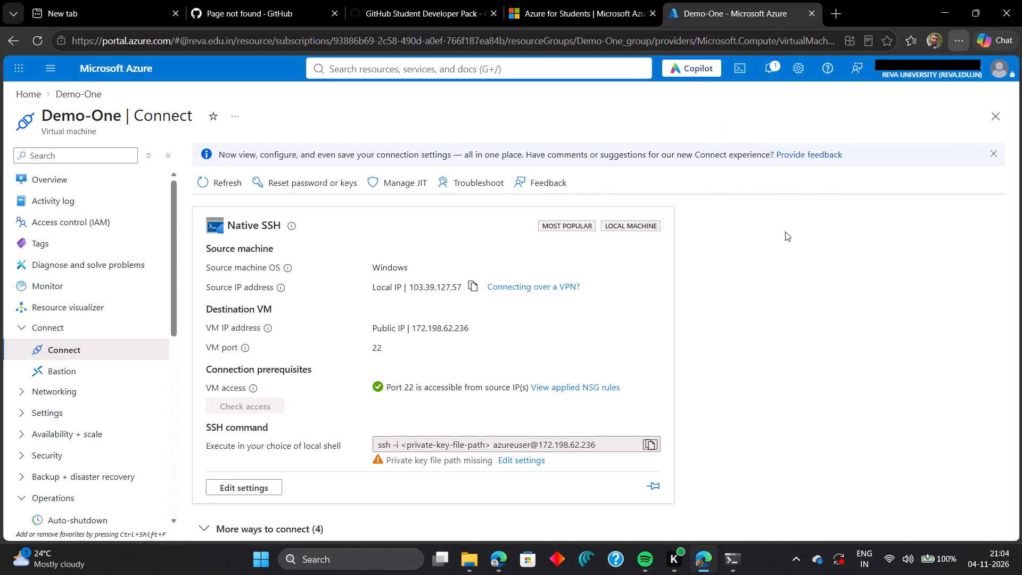
left_click(900, 107)
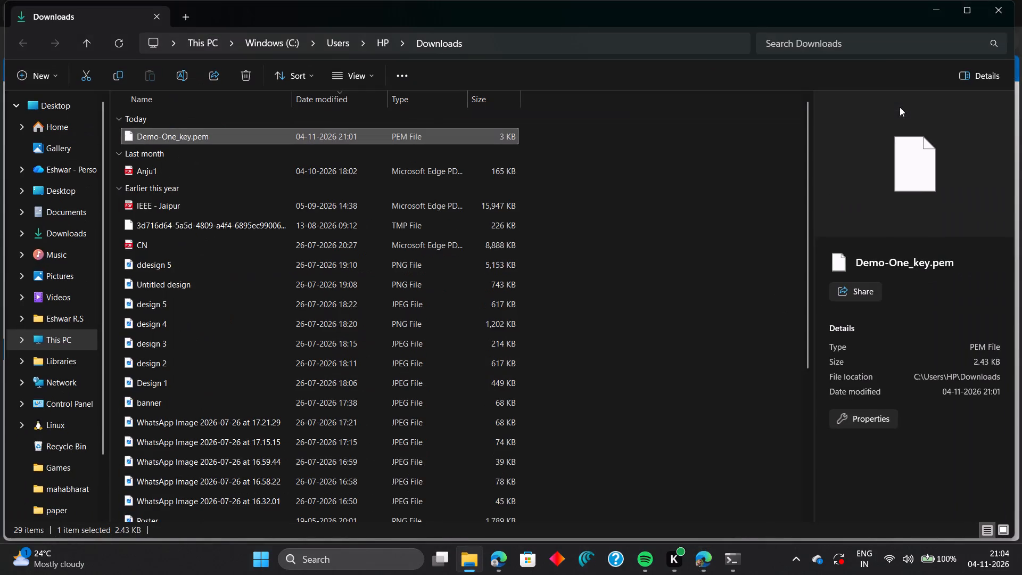
left_click(929, 10)
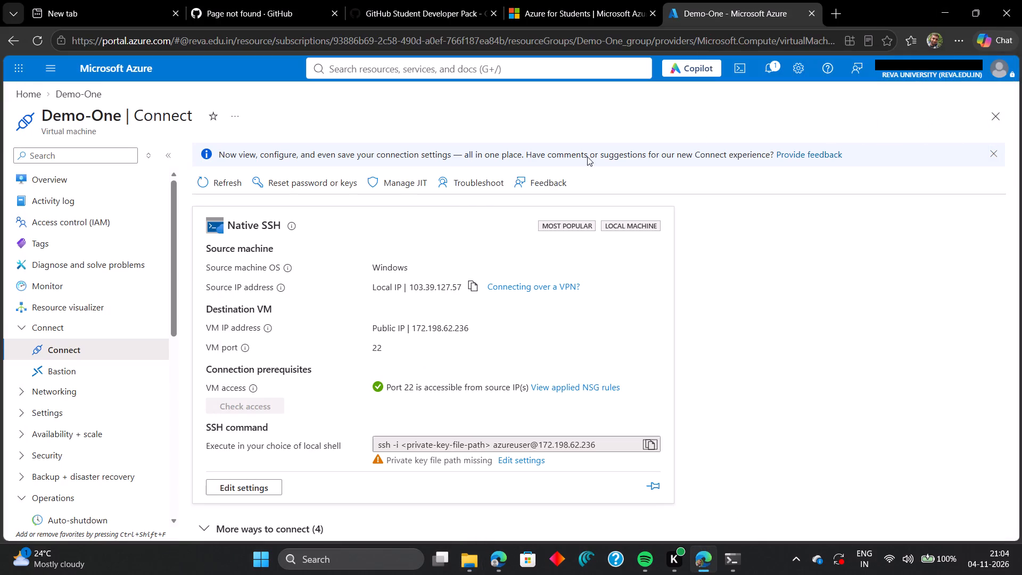
Switch to Command Prompt and change the working directory to the downloads folder.
left_click(736, 556)
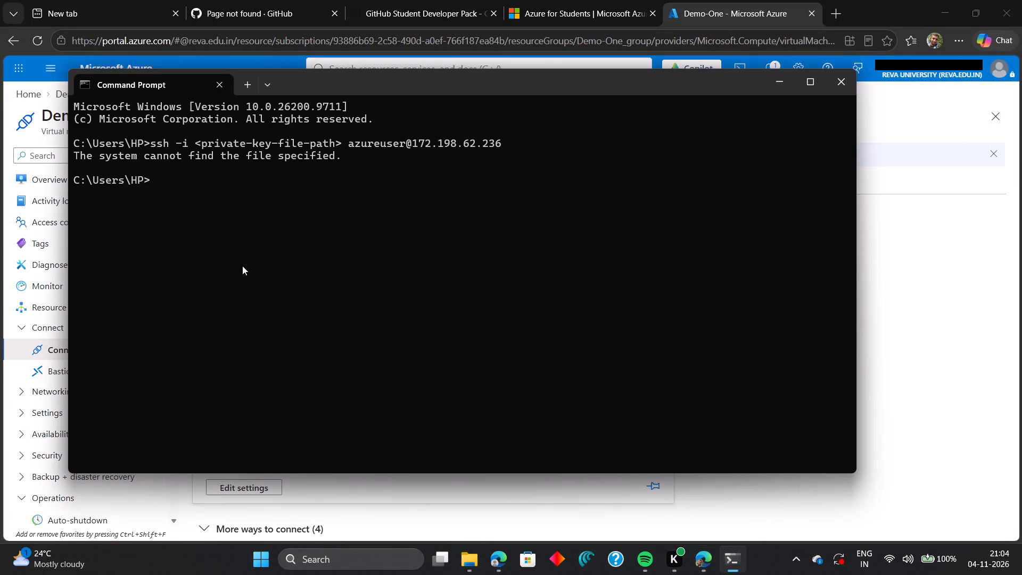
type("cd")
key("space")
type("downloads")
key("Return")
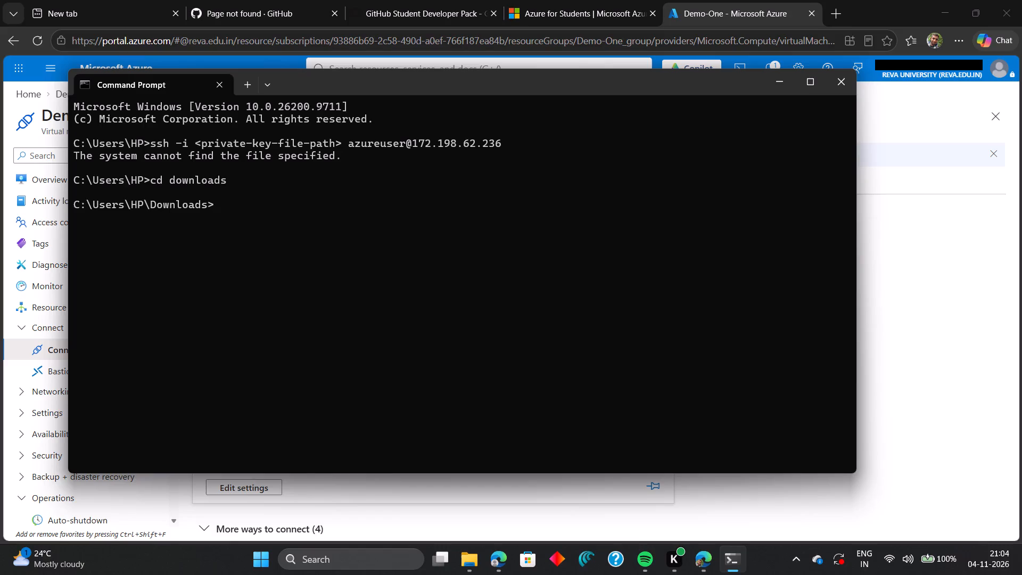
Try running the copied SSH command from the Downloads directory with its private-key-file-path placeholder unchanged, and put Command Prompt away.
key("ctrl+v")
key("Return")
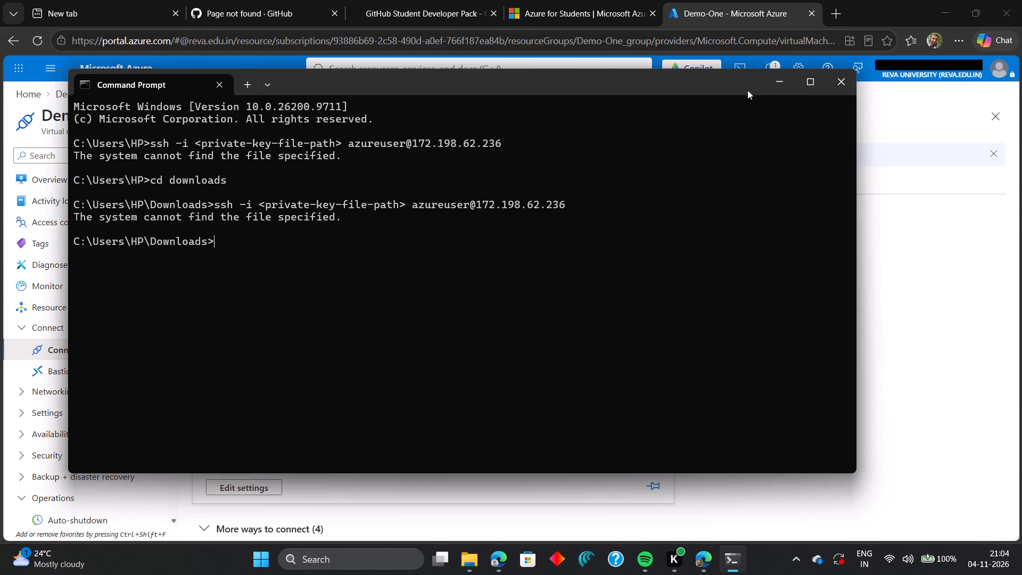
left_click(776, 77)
Open the downloaded Demo-One_key.pem file from the browser's downloads with Notepad, just once.
left_click(957, 37)
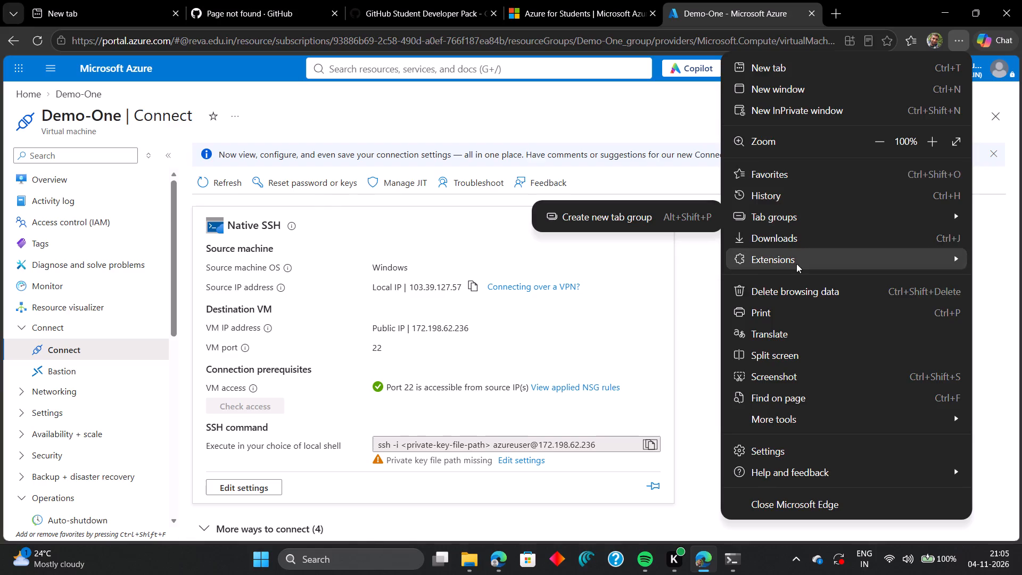
left_click(773, 230)
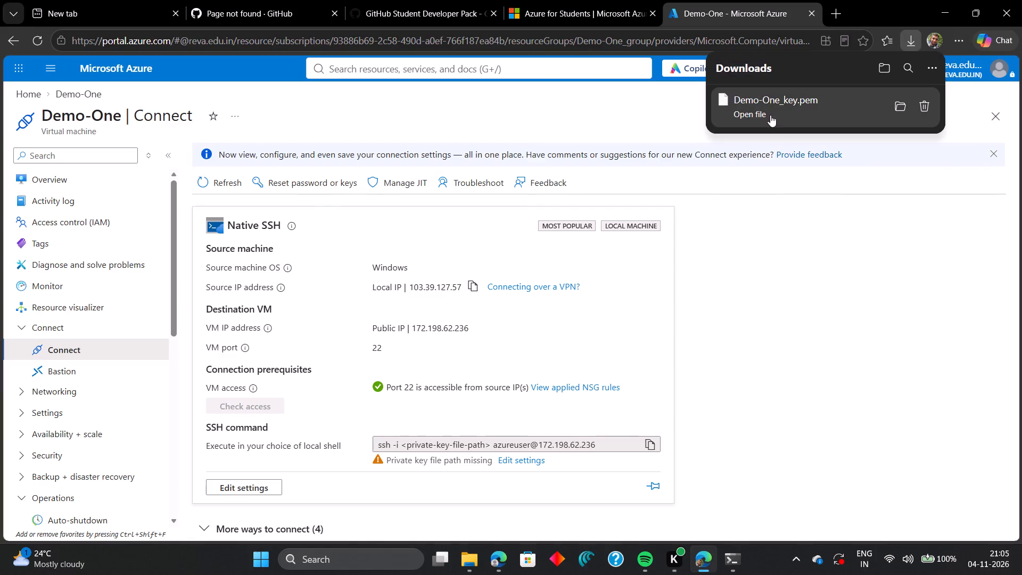
left_click(771, 98)
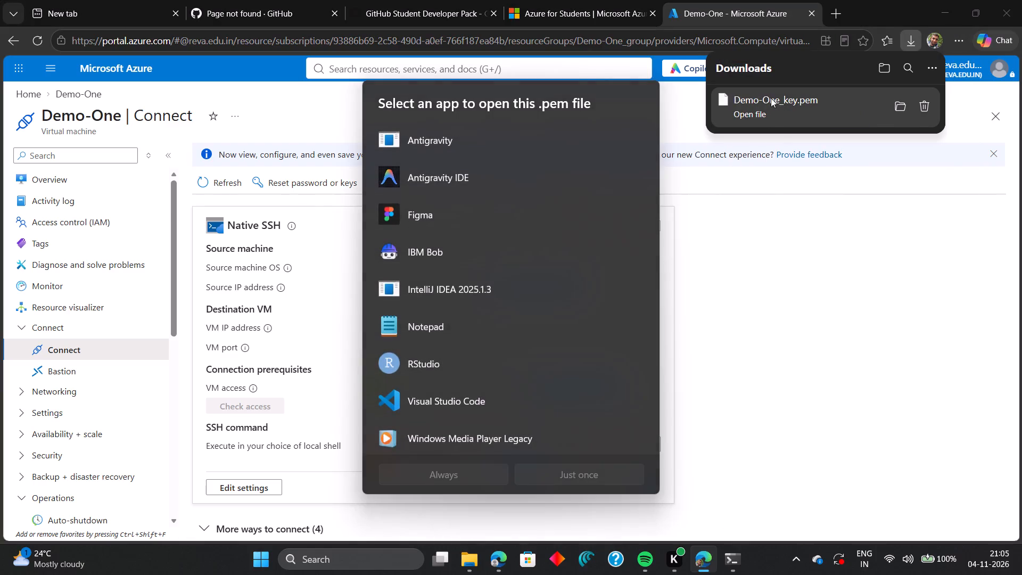
left_click(479, 311)
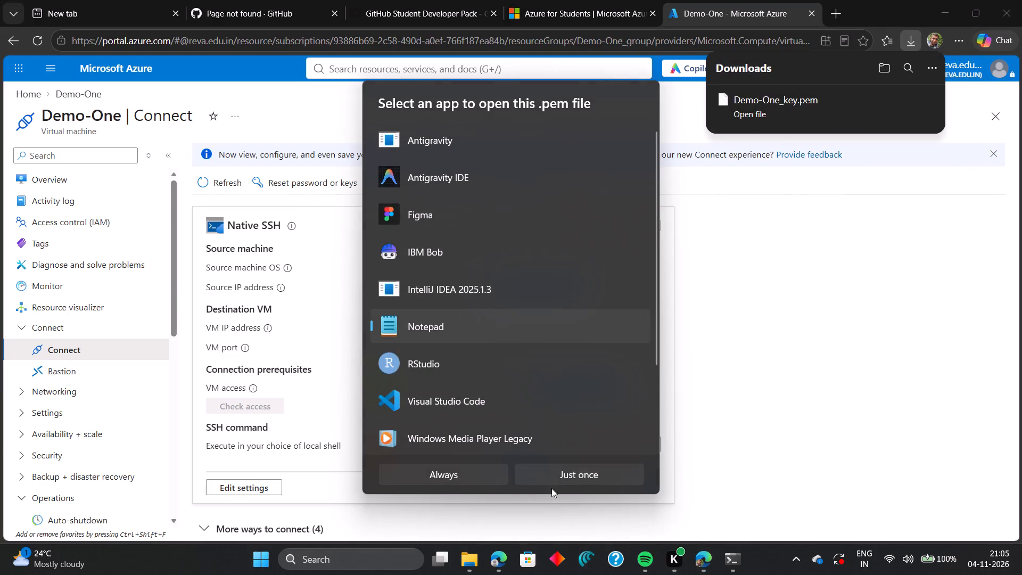
left_click(558, 483)
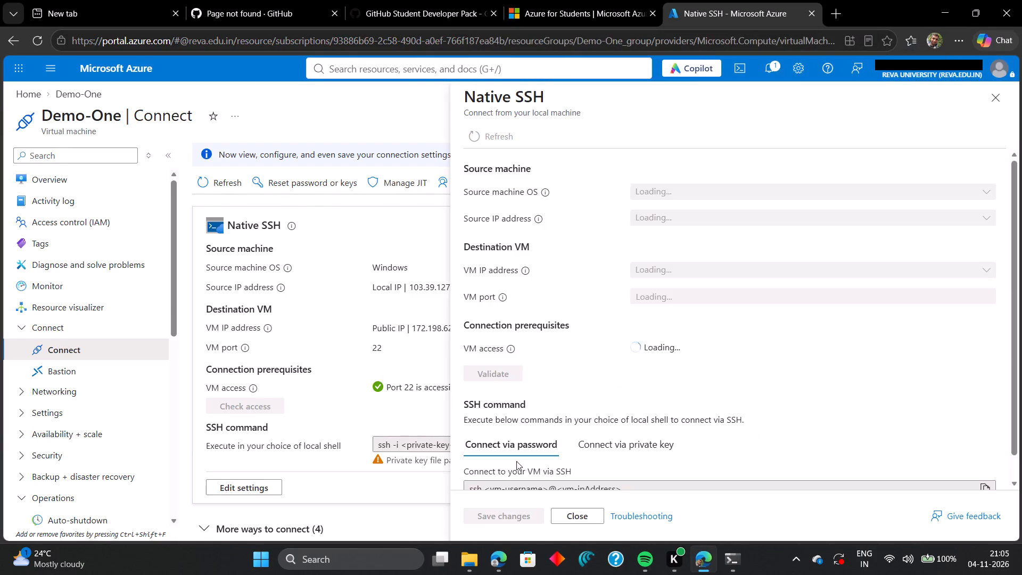
scroll(595, 391, "down", 2)
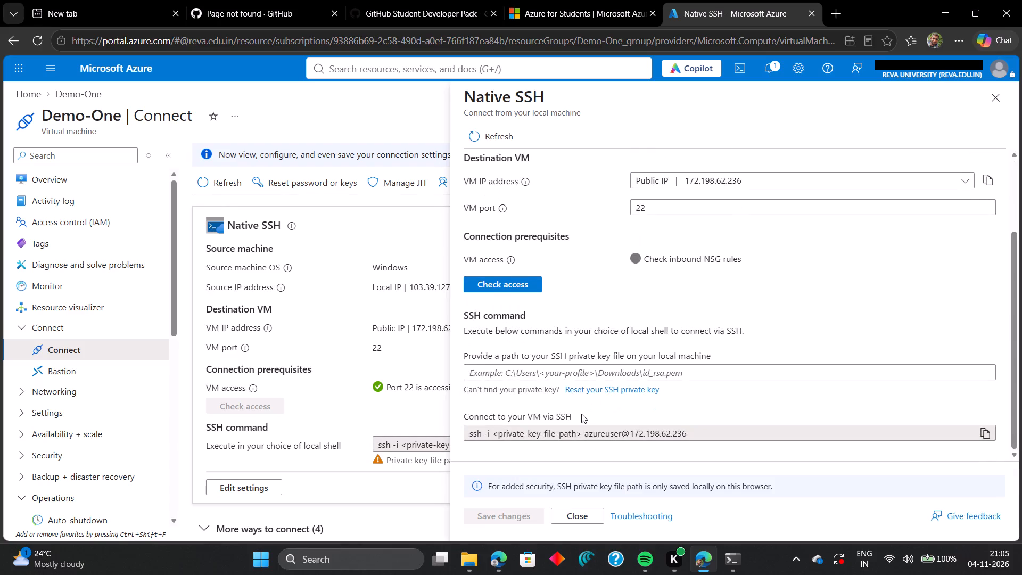
left_click(581, 369)
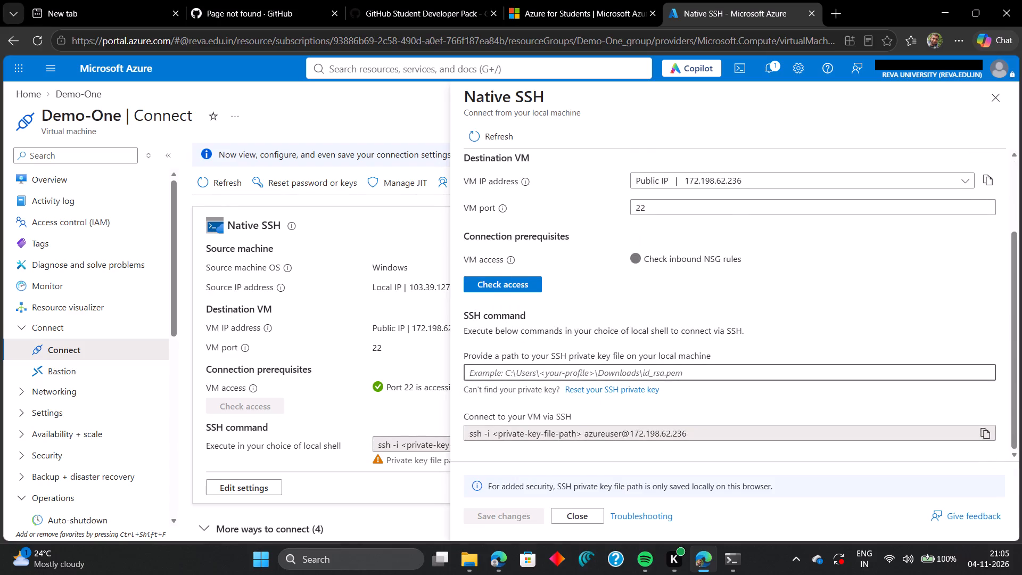
left_click(970, 46)
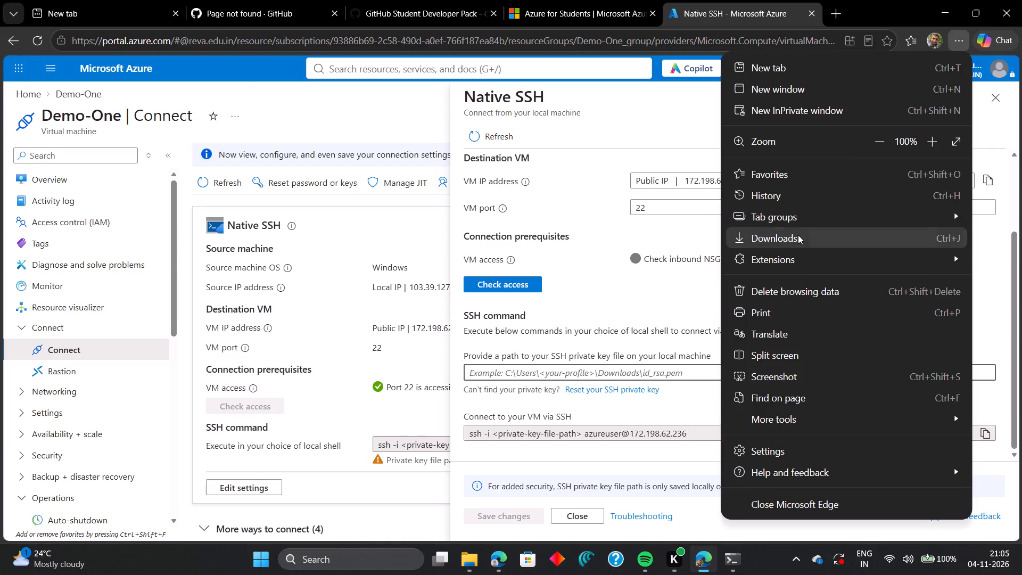
left_click(798, 235)
left_click(898, 106)
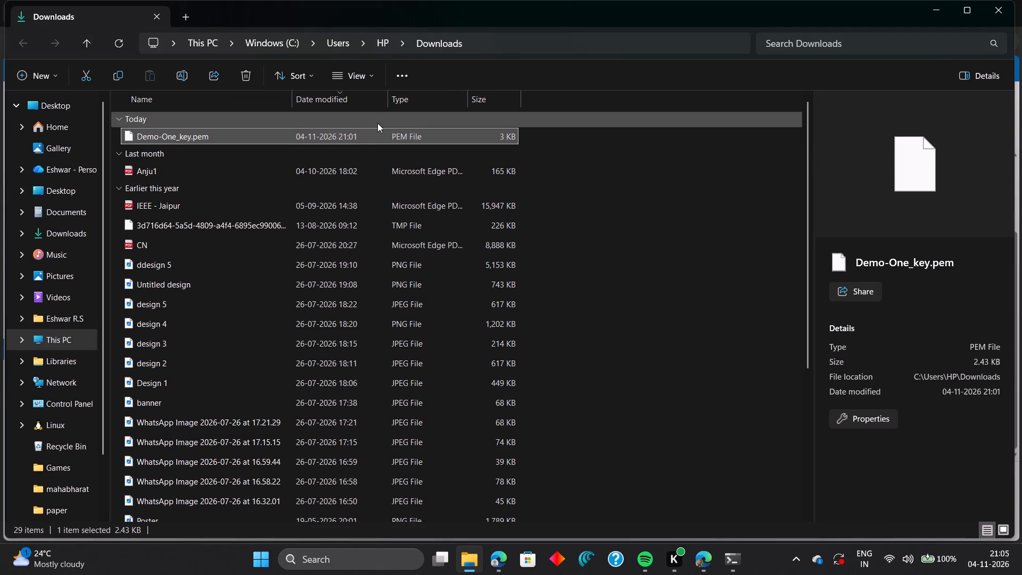
Copy the path of Demo-One_key.pem and save it as the Native SSH private key path without the closing quote: "C:\Users\HP\Downloads\Demo-One_key.pem.
right_click(360, 137)
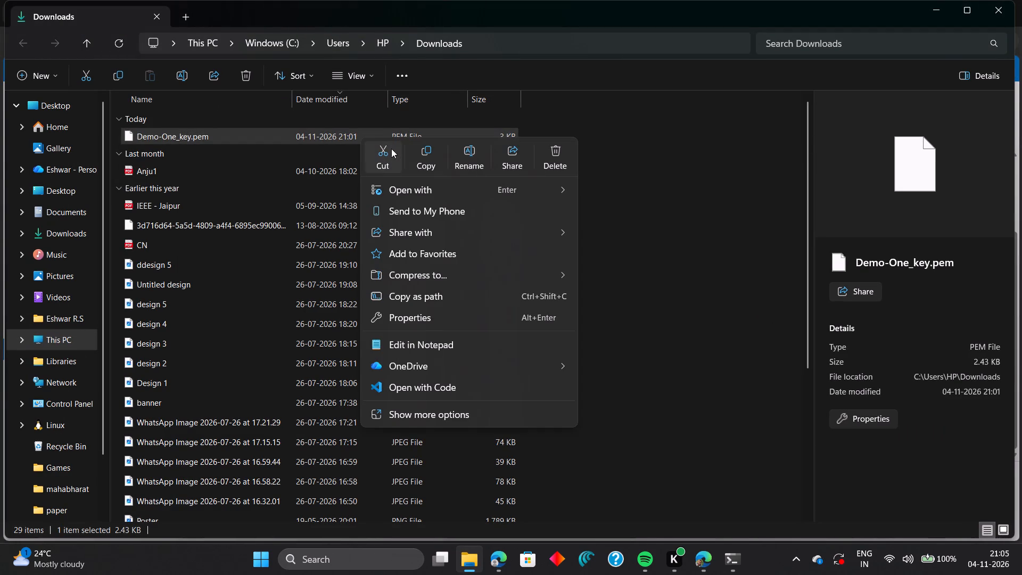
left_click(433, 292)
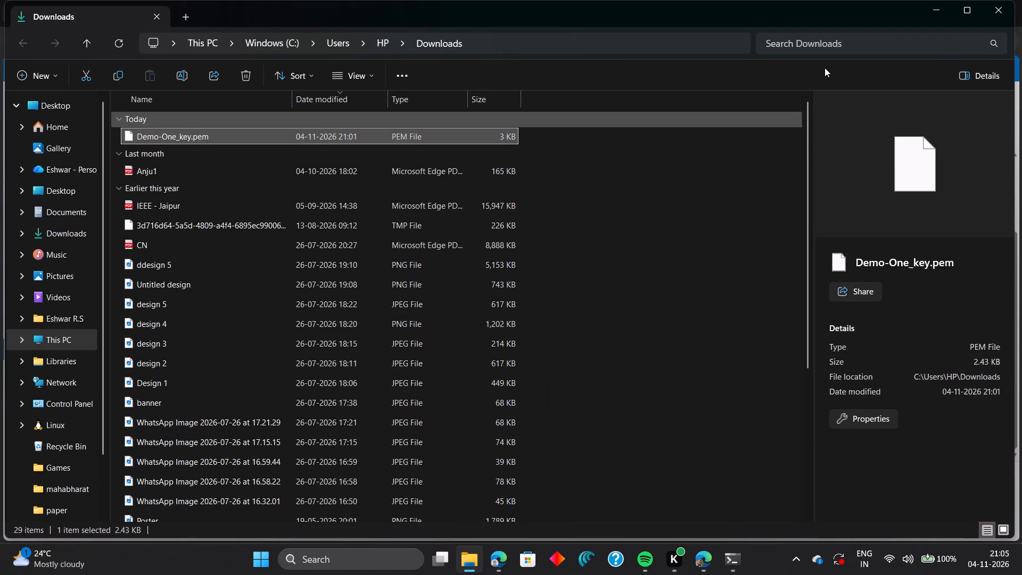
left_click(931, 17)
left_click(498, 371)
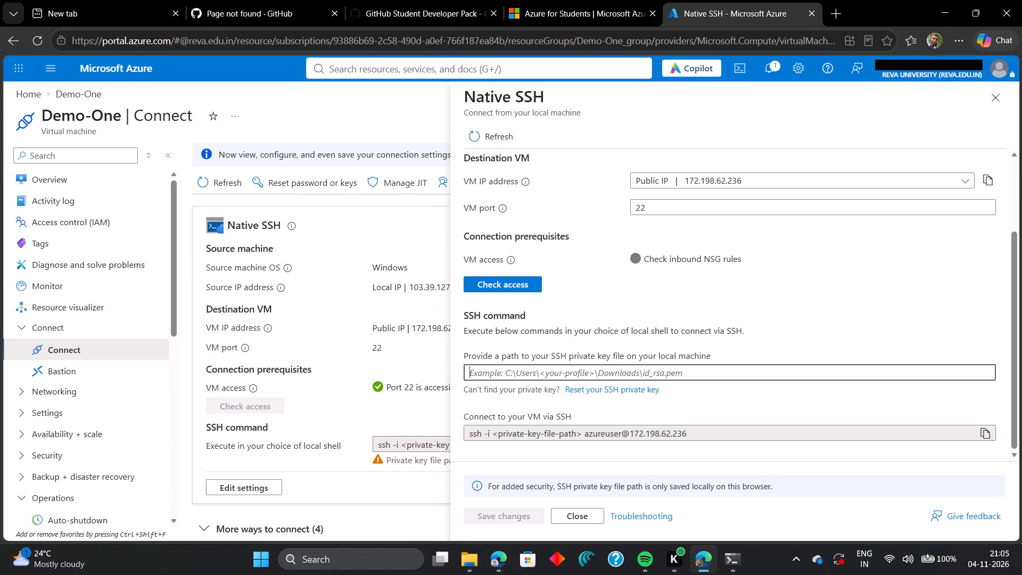
key("ctrl+v")
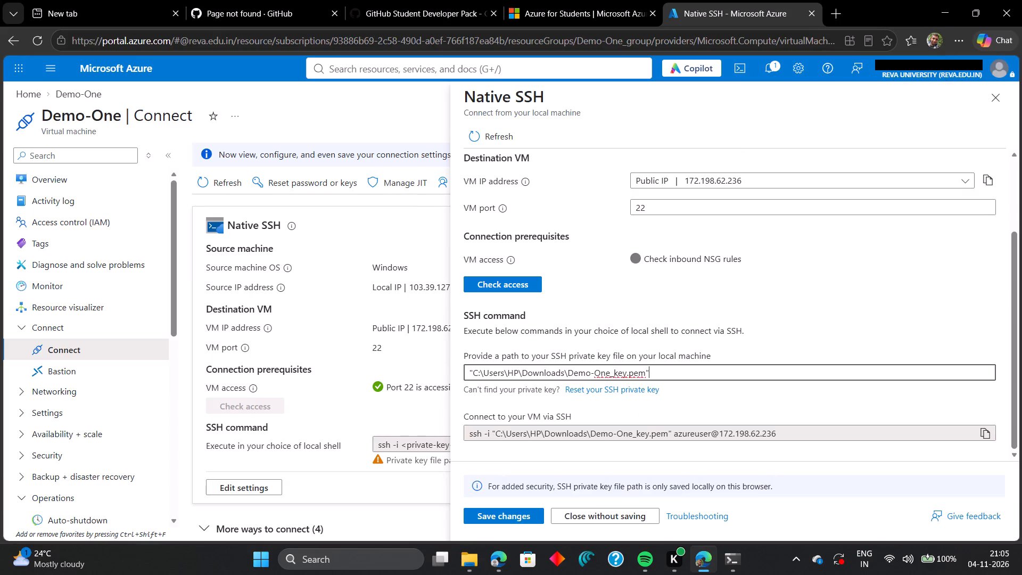
key("BackSpace")
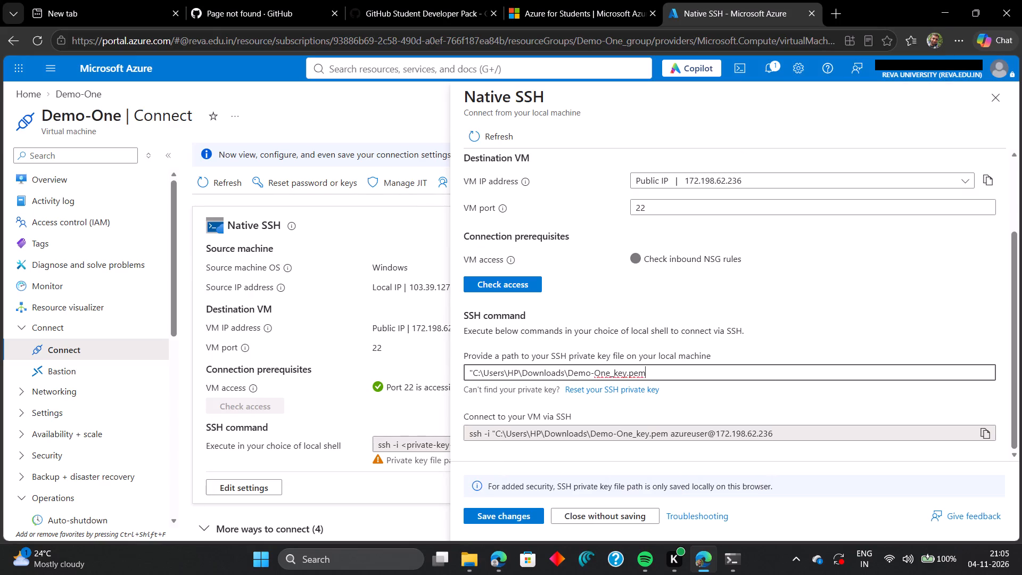
left_click(494, 519)
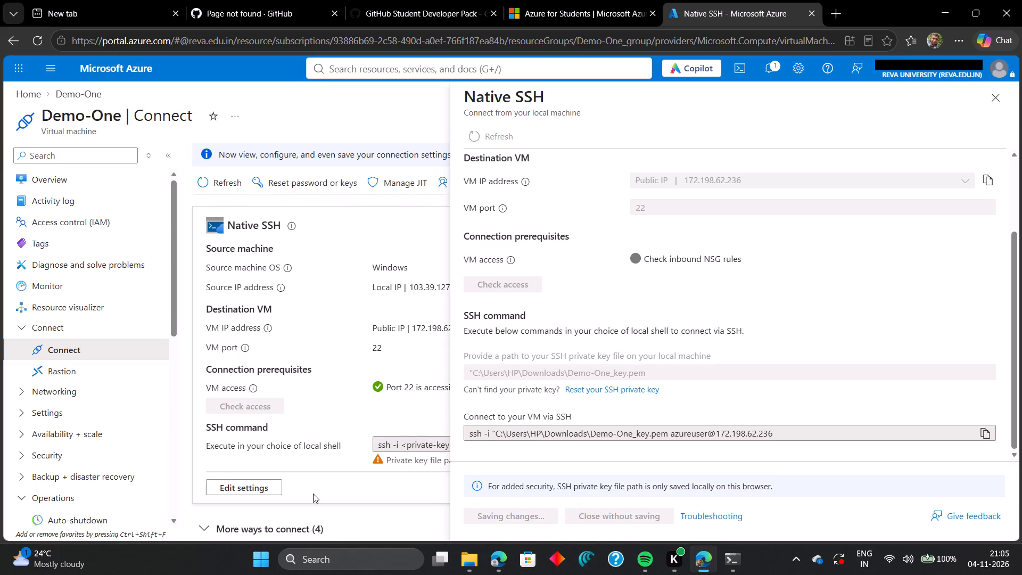
scroll(583, 315, "down", 4)
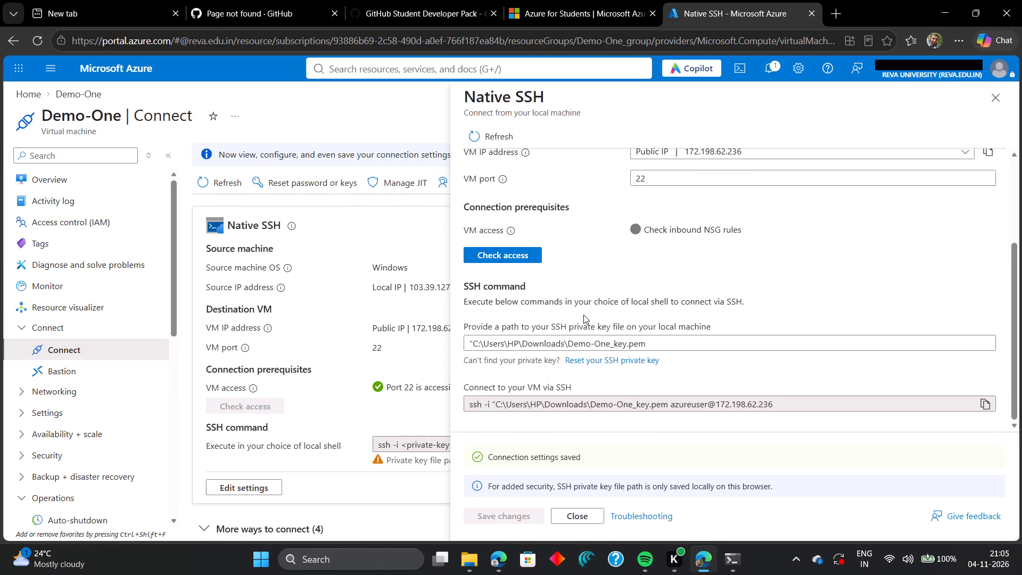
left_click(580, 511)
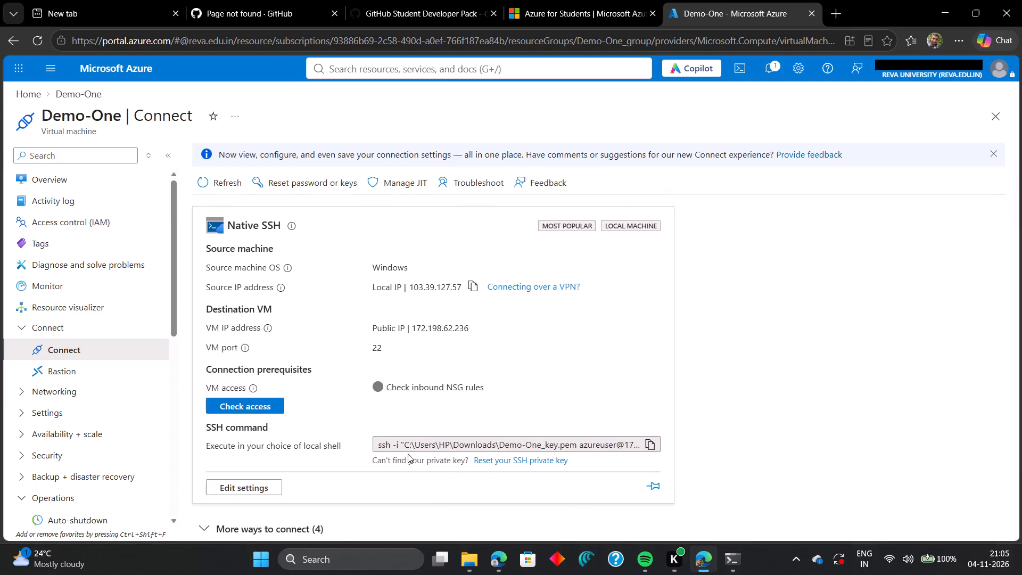
Run the VM access check again for the Native SSH option on Demo-One's connection page.
left_click(256, 399)
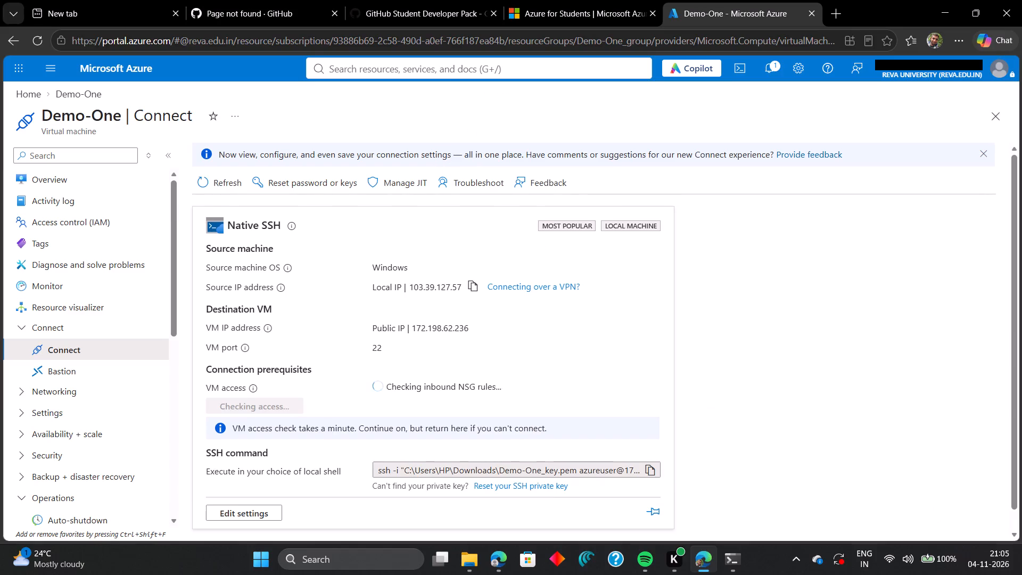
scroll(535, 397, "down", 2)
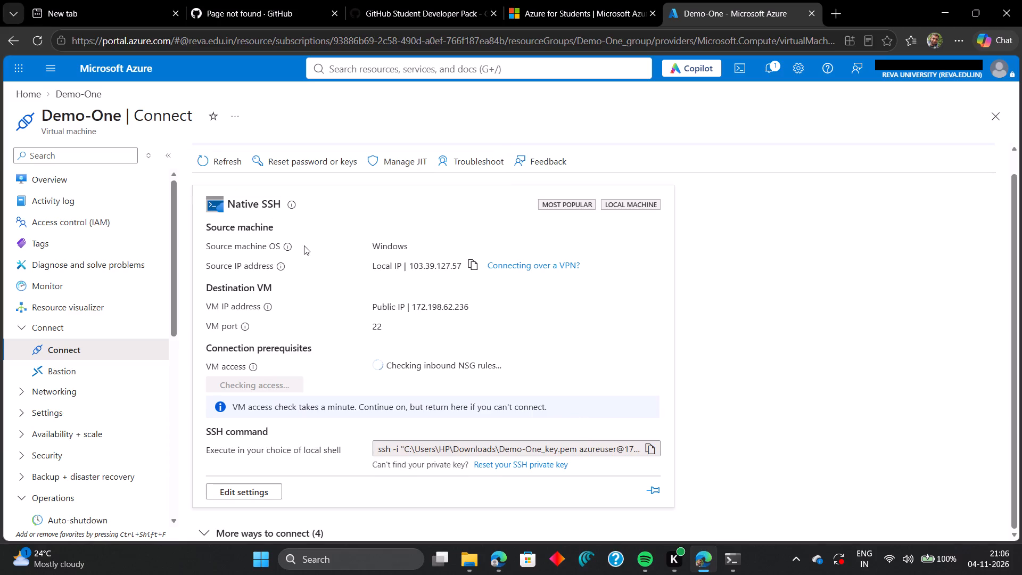
scroll(534, 401, "down", 3)
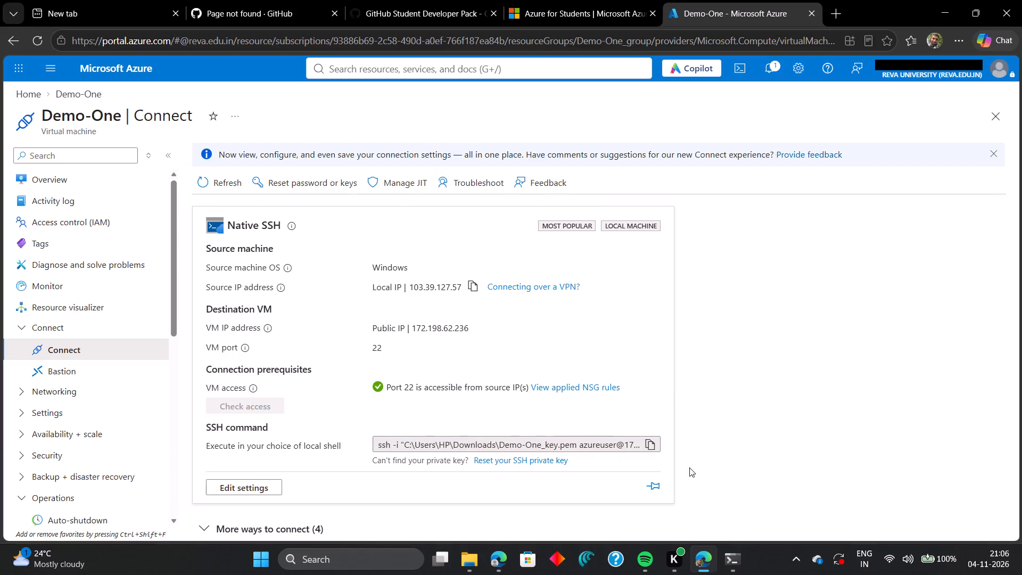
Expand the additional ways to connect to Demo-One and examine the Azure CLI, Bastion, serial console and Remote desktop options.
scroll(302, 474, "down", 3)
left_click(211, 525)
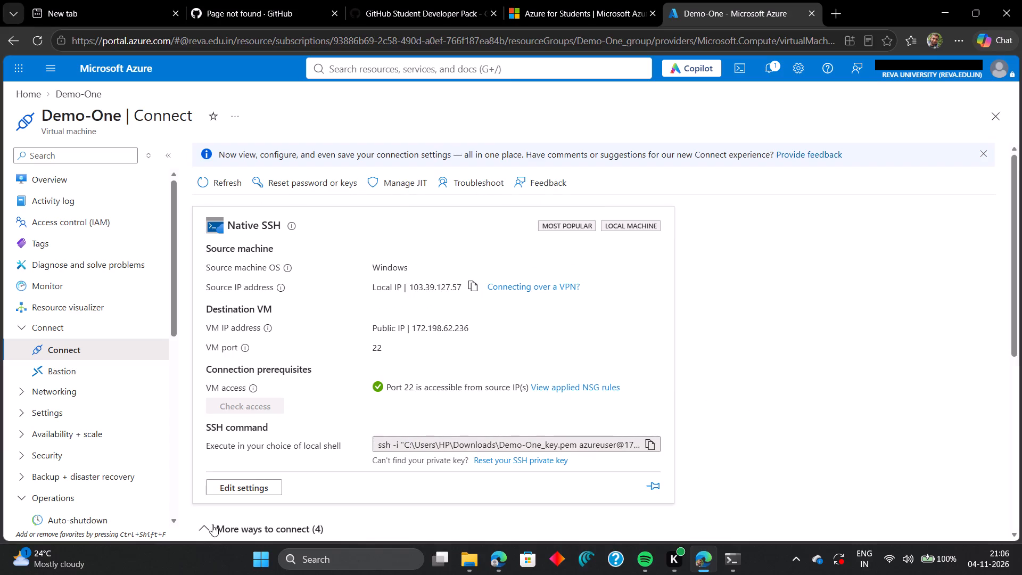
scroll(596, 437, "down", 5)
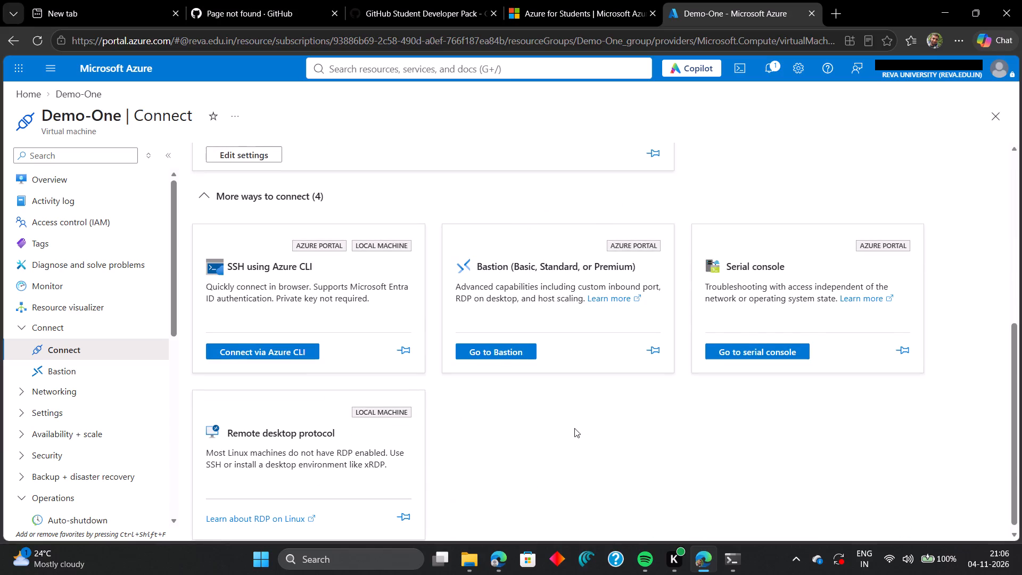
scroll(574, 428, "down", 3)
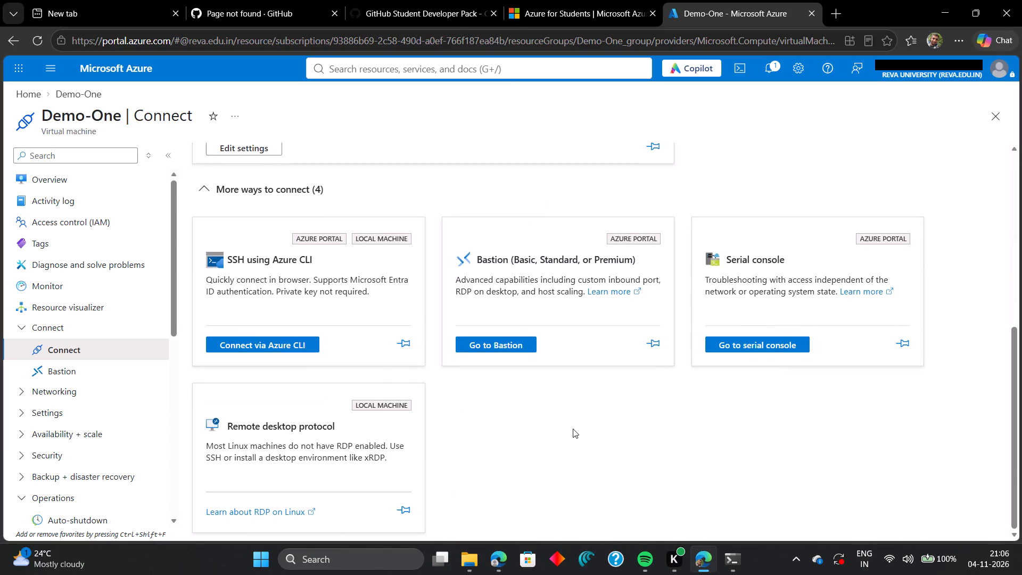
scroll(573, 429, "up", 1)
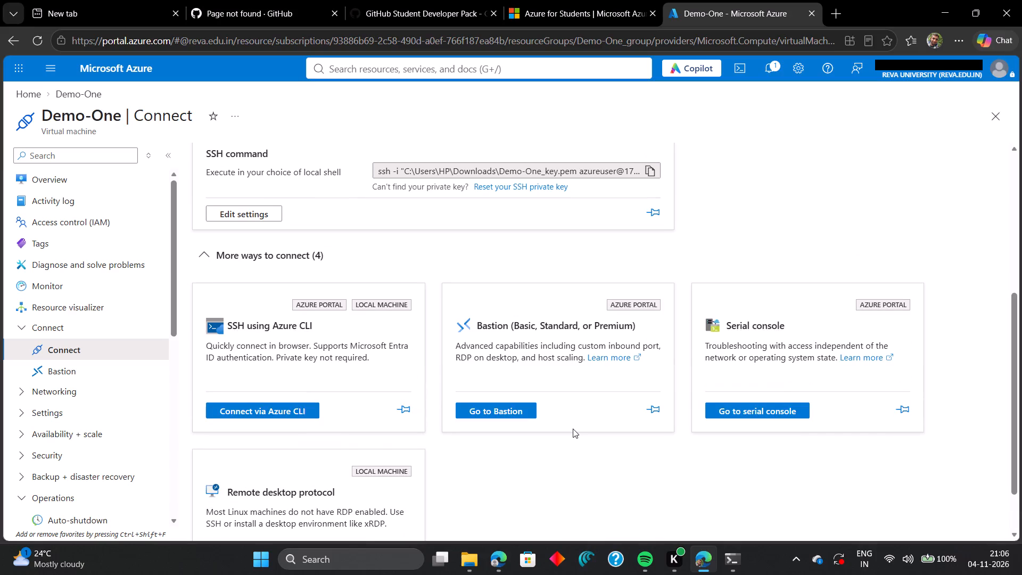
scroll(573, 429, "up", 10)
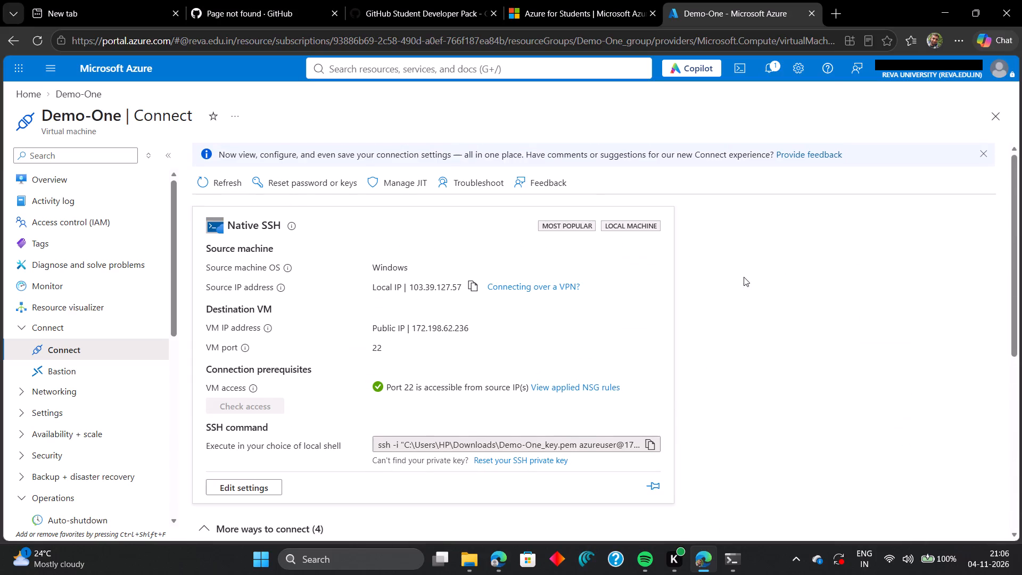
Refresh Demo-One's connection page.
left_click(749, 275)
left_click(210, 179)
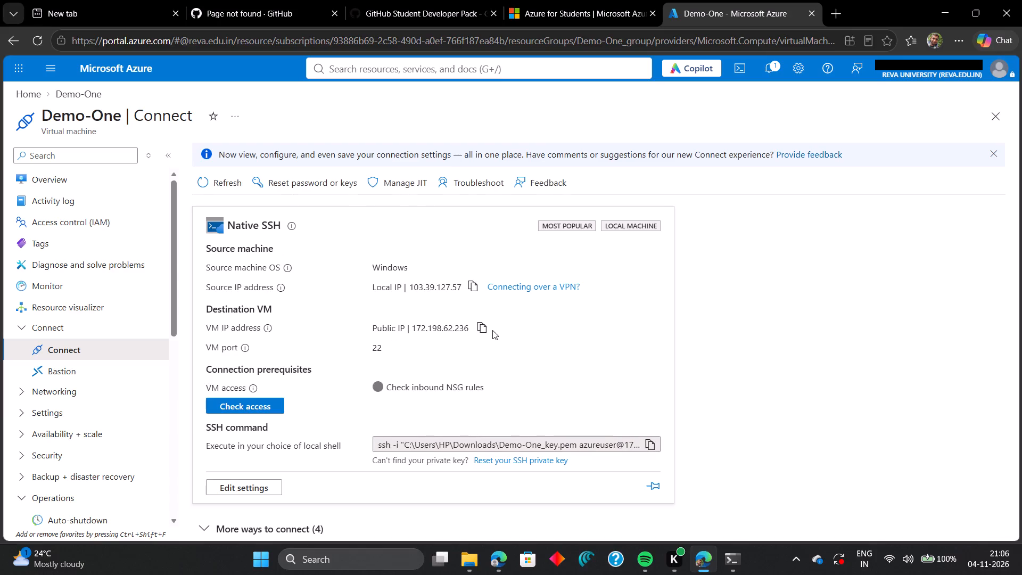
left_click(92, 354)
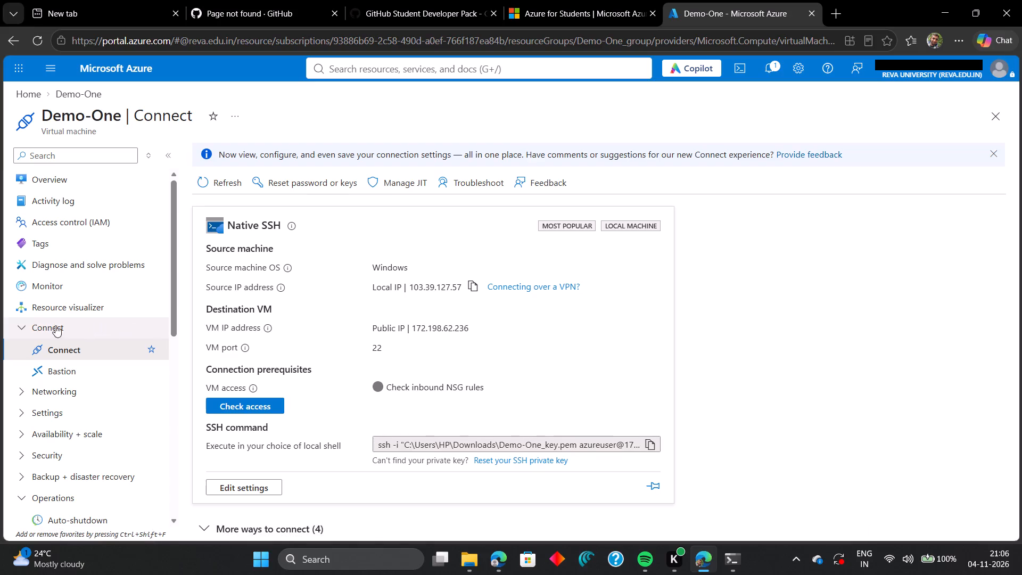
Go to Demo-One's Monitor page and open the metrics chart for VM availability.
left_click(45, 286)
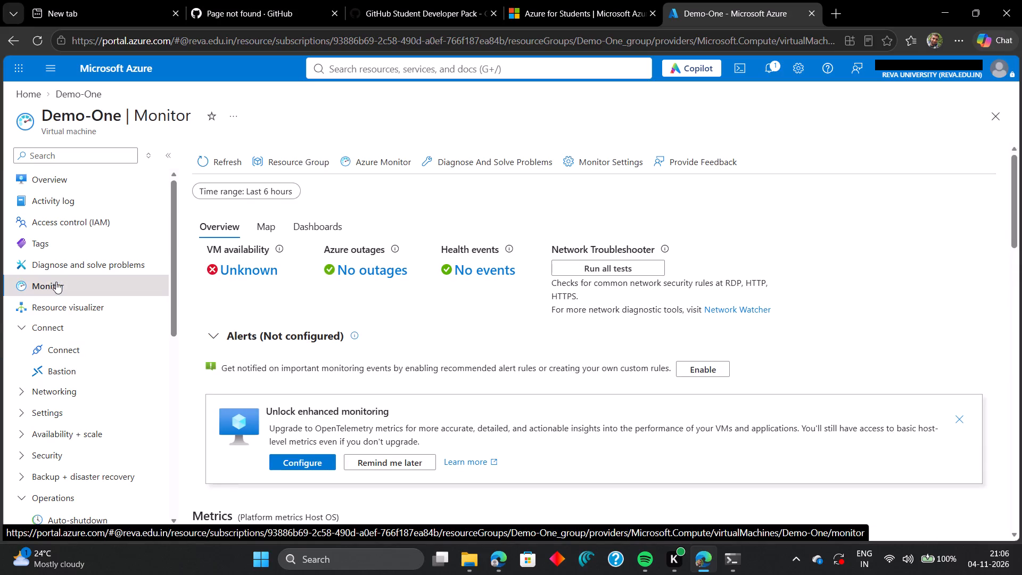
left_click(281, 244)
left_click(258, 270)
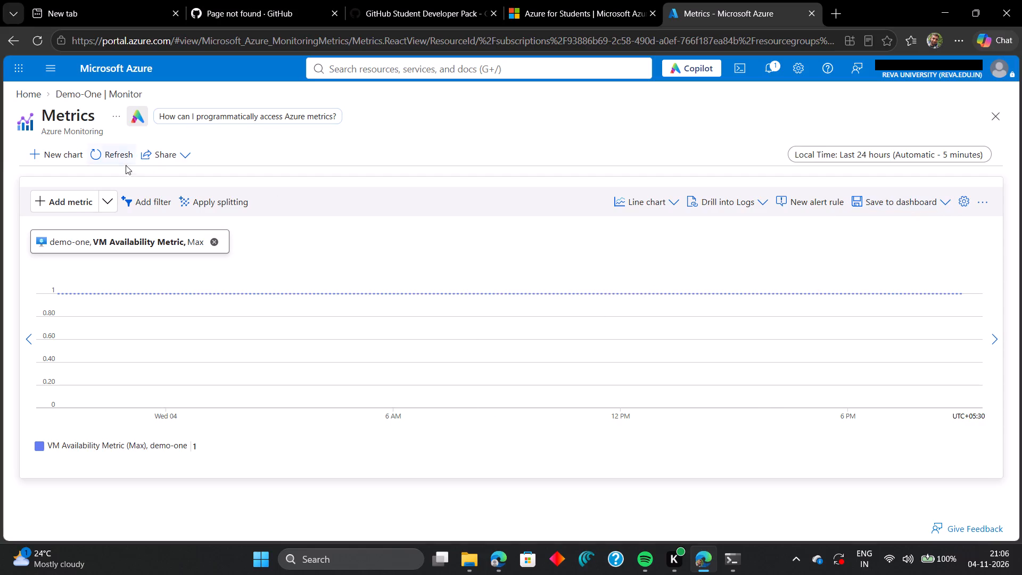
Return to the Azure home page and open the Demo-One virtual machine from the recent resources.
left_click(27, 67)
left_click(45, 70)
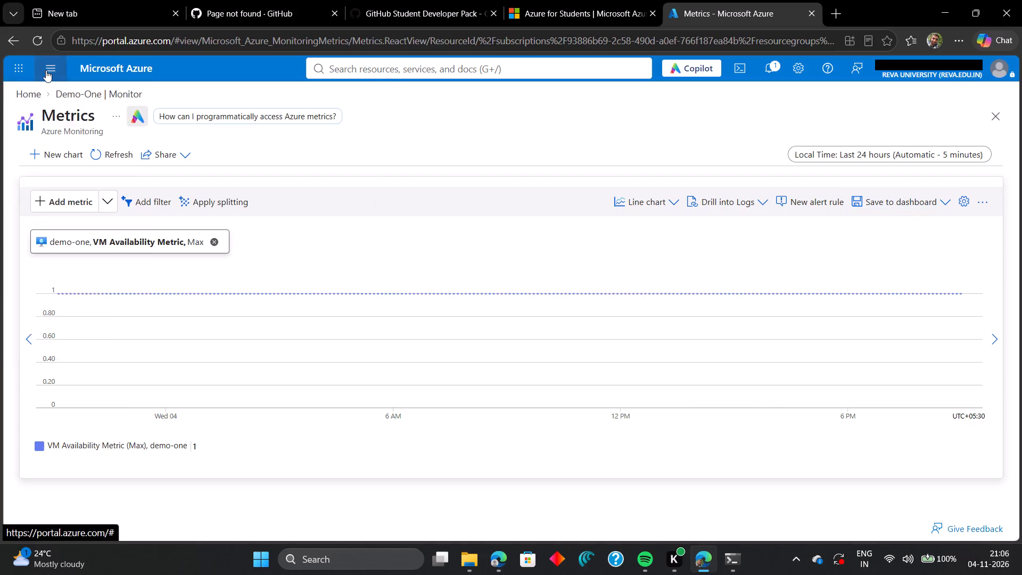
left_click(40, 112)
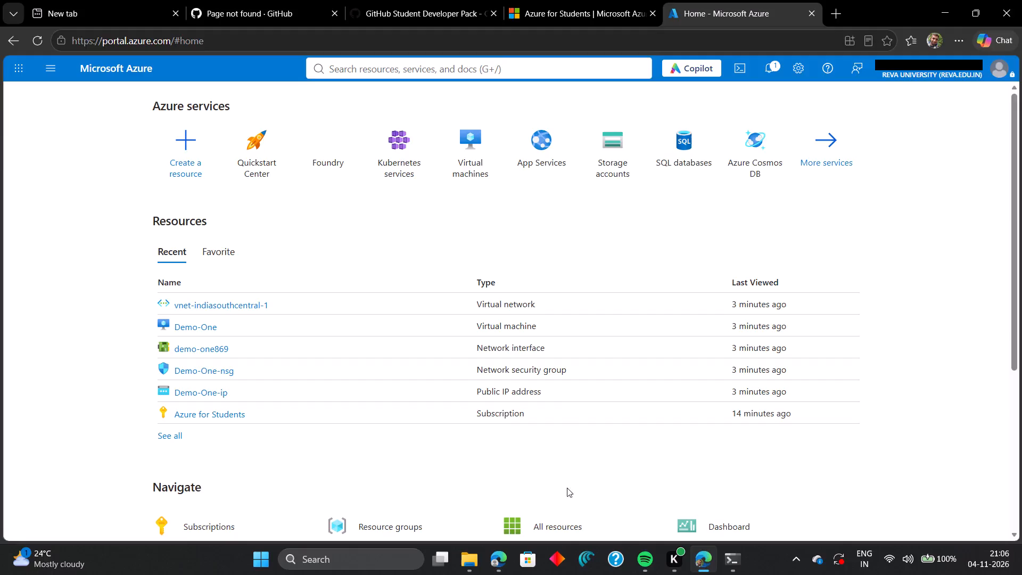
left_click(193, 325)
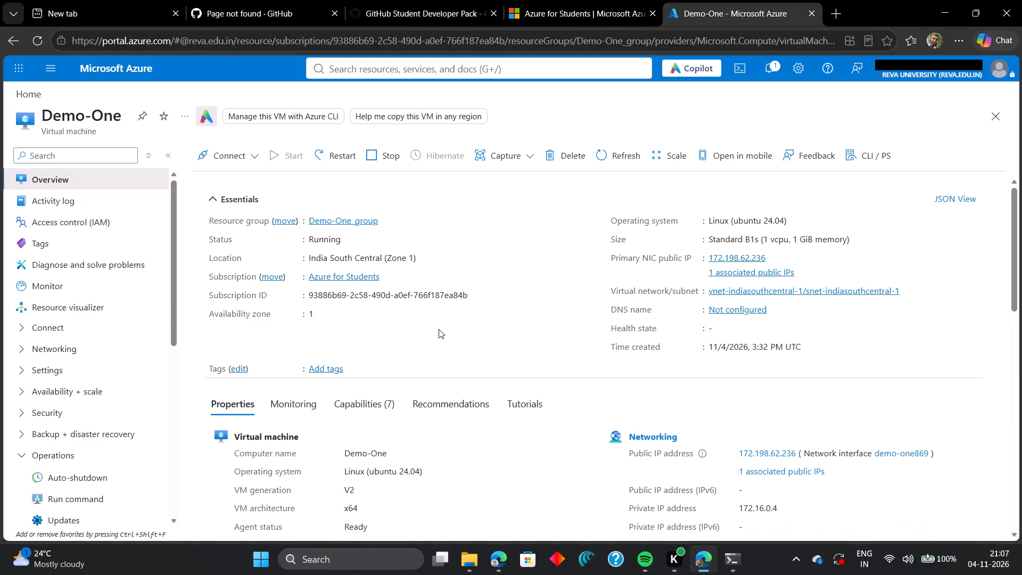
Stop the Demo-One virtual machine without applying force deallocate.
left_click(372, 154)
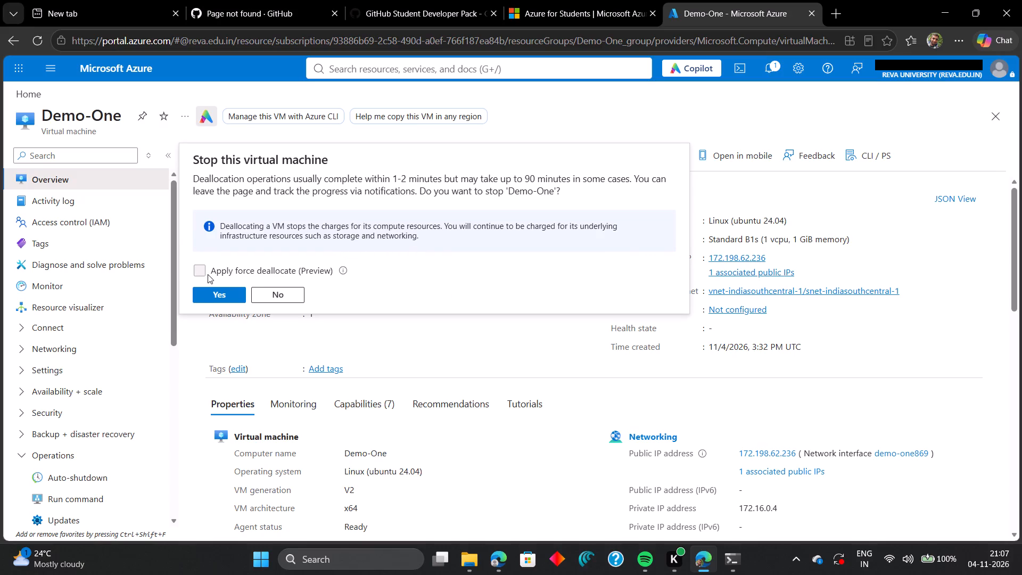
left_click(207, 291)
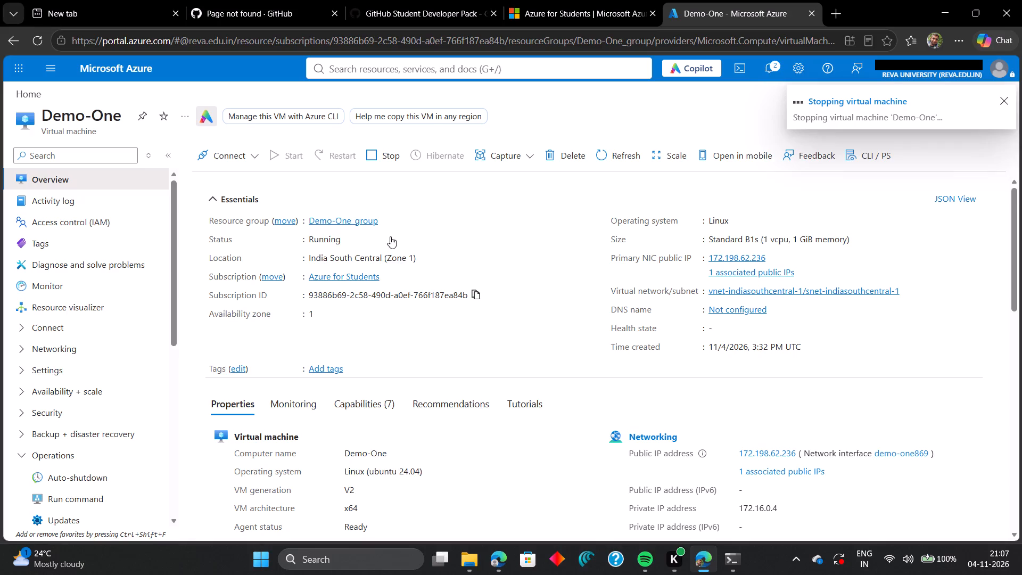
left_click(369, 149)
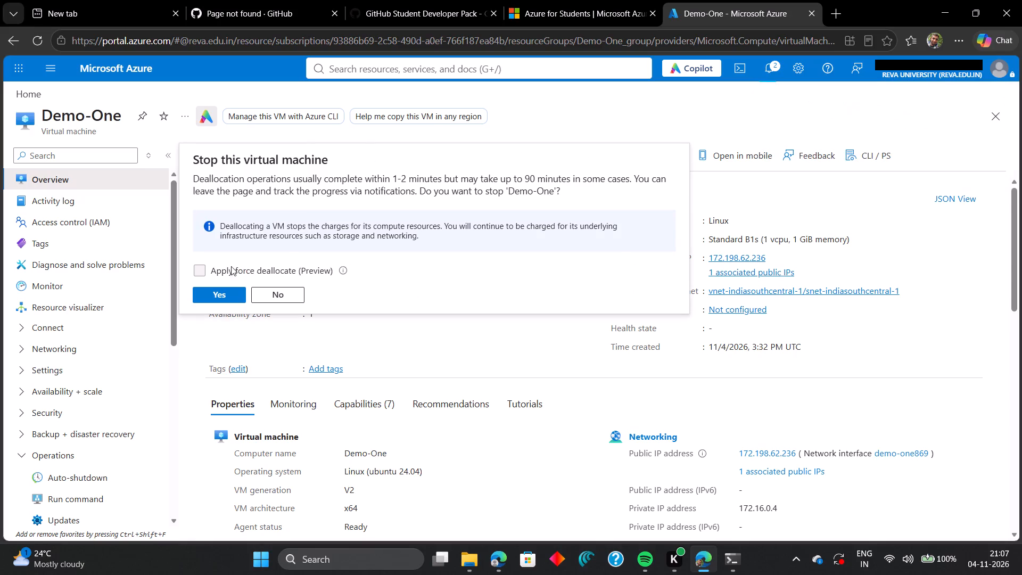
left_click(210, 294)
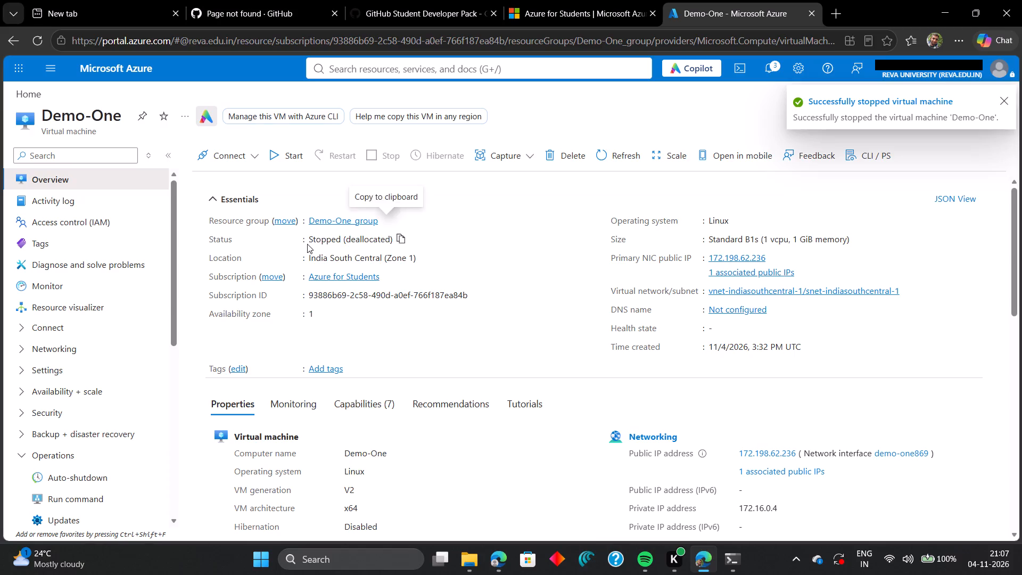
Go from the Azure home page to Azure Cosmos DB account creation and examine the recommended and other API options.
left_click(40, 75)
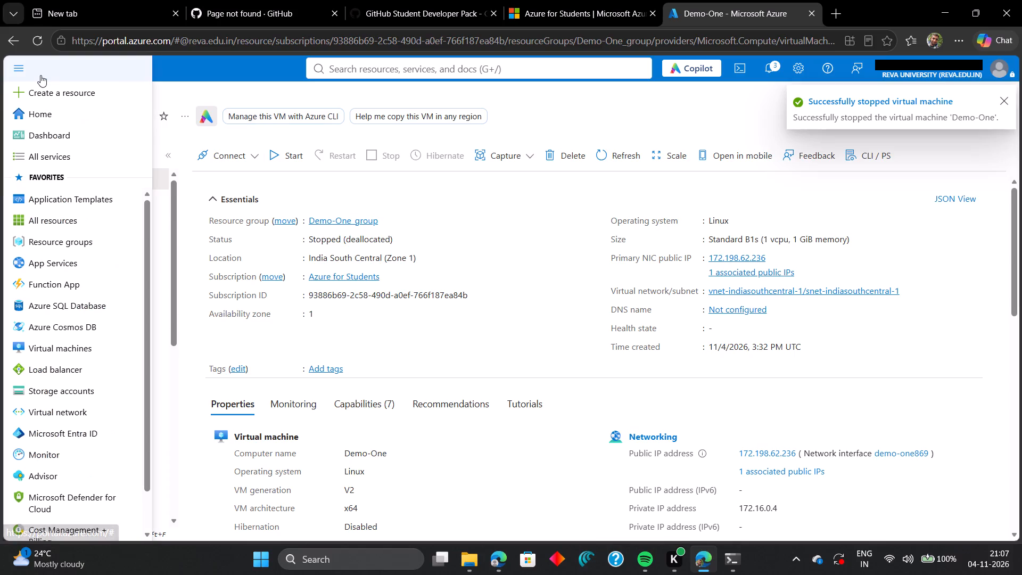
left_click(34, 115)
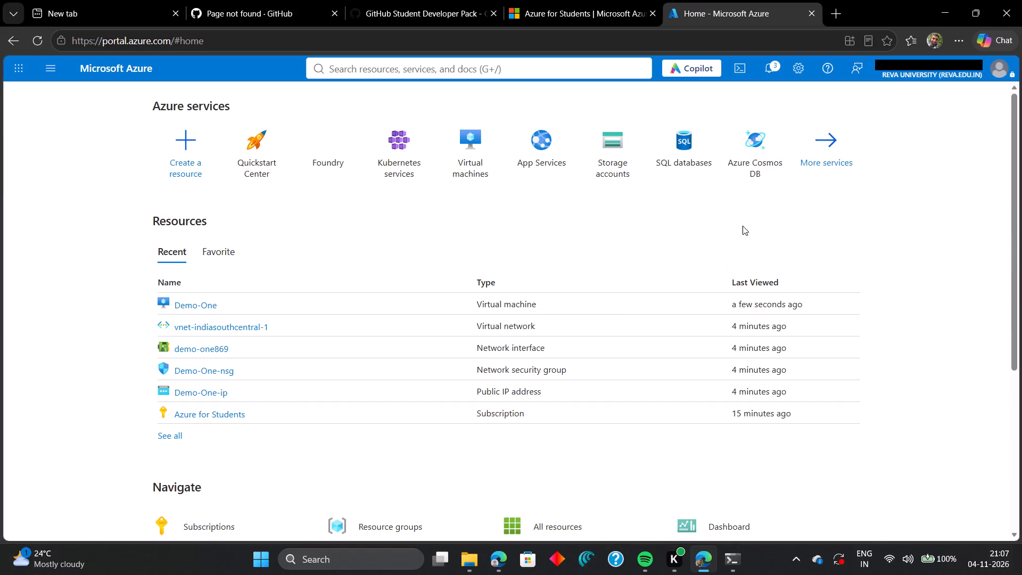
left_click(773, 169)
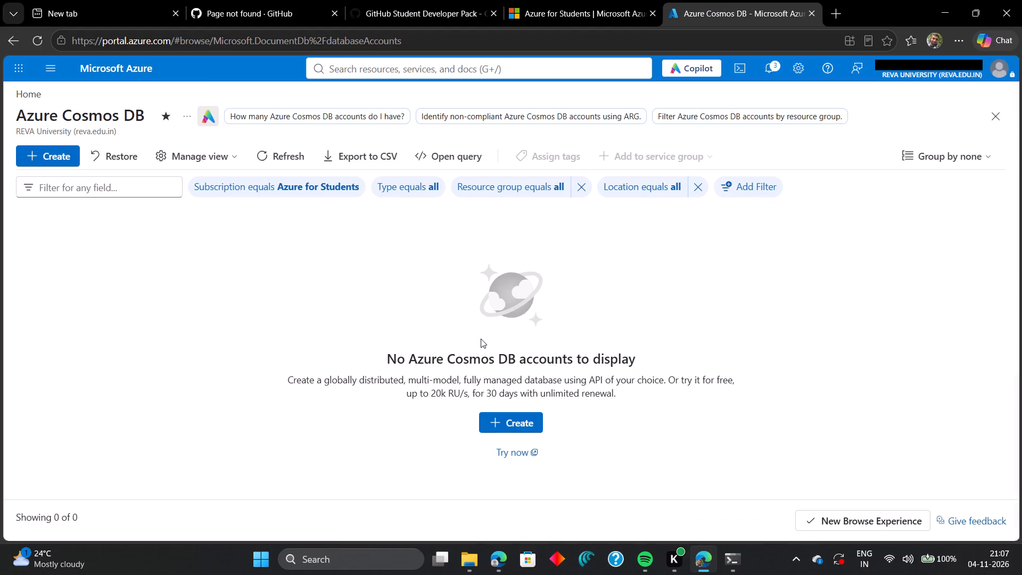
left_click(522, 416)
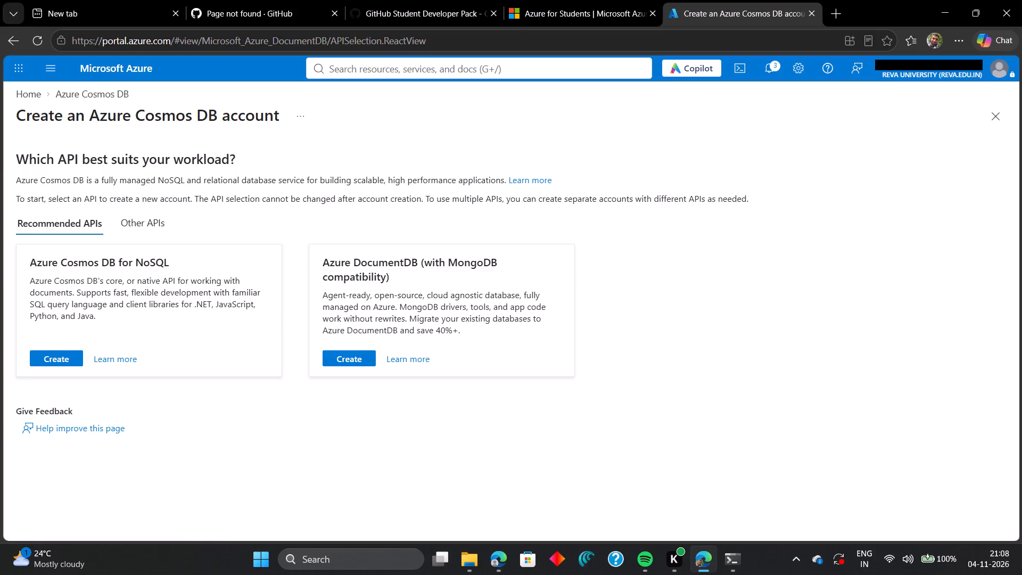
left_click(143, 227)
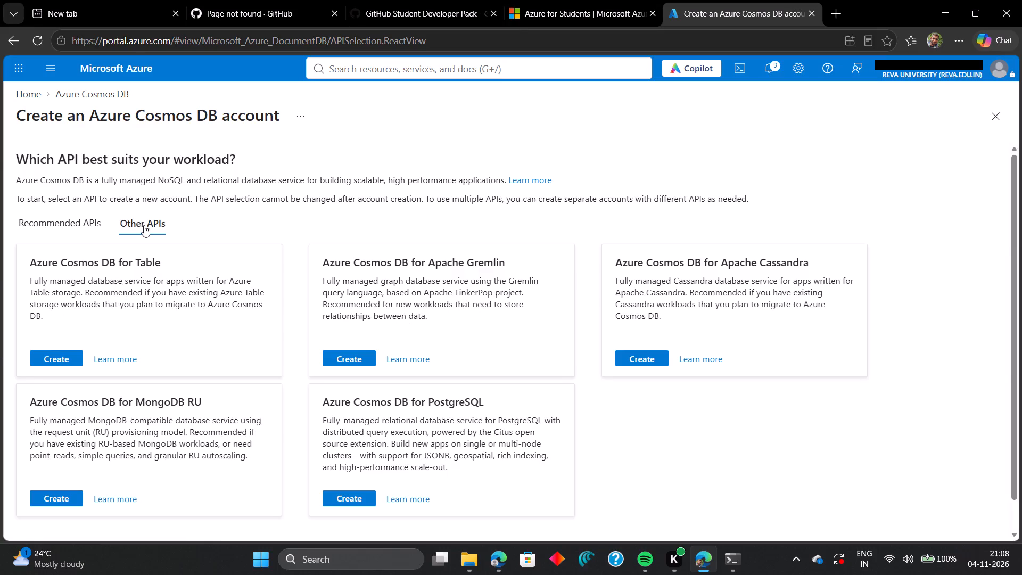
left_click(78, 231)
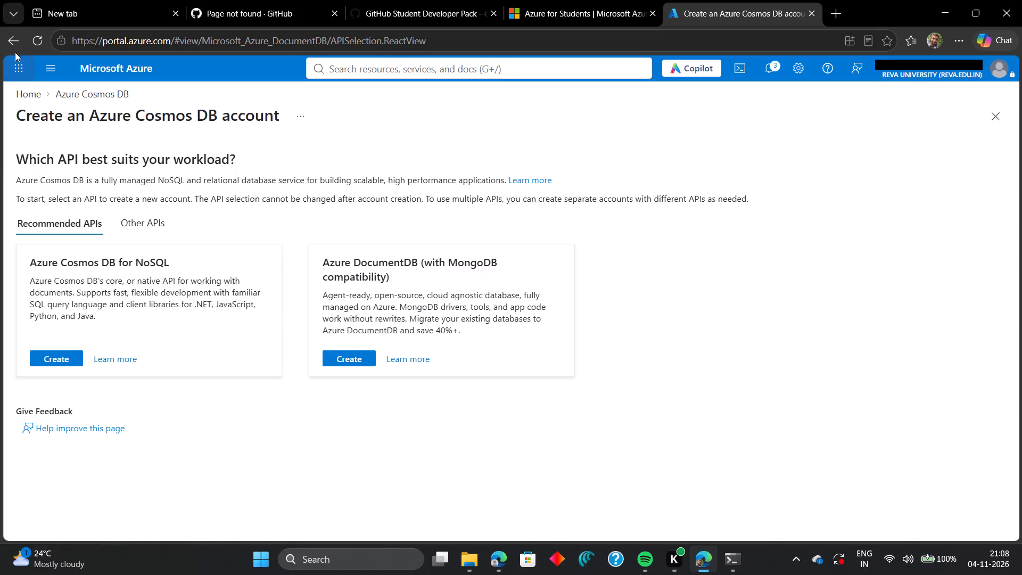
Return to the Azure home page and look over its resources, navigation, tools and useful links.
left_click(42, 57)
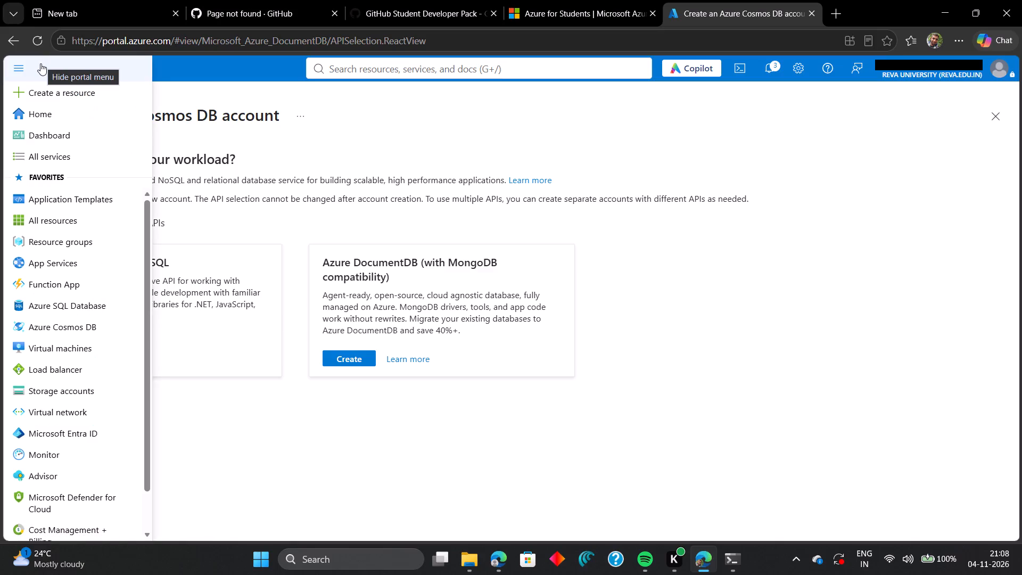
scroll(71, 233, "down", 3)
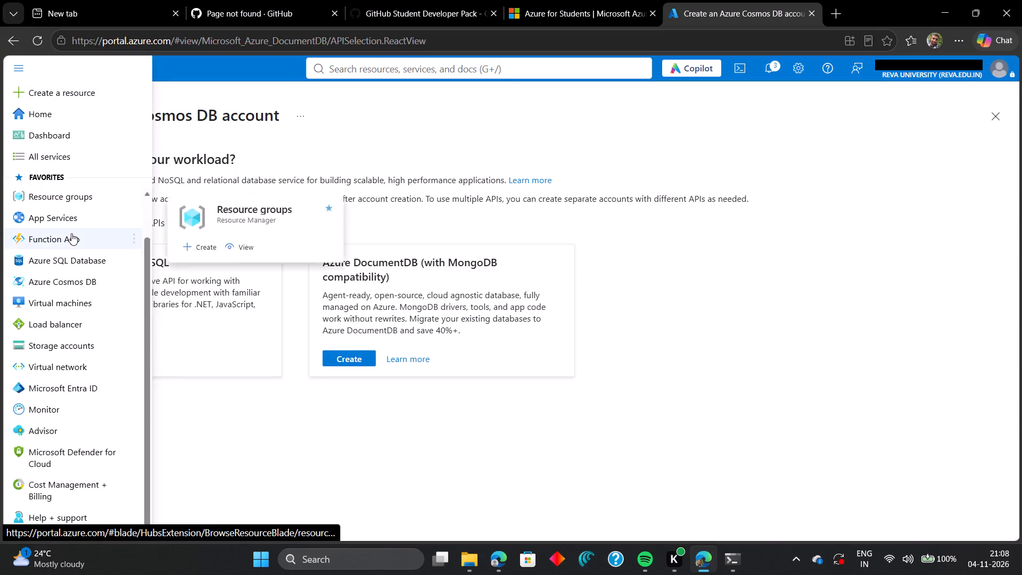
scroll(71, 233, "down", 1)
scroll(71, 233, "up", 4)
left_click(50, 118)
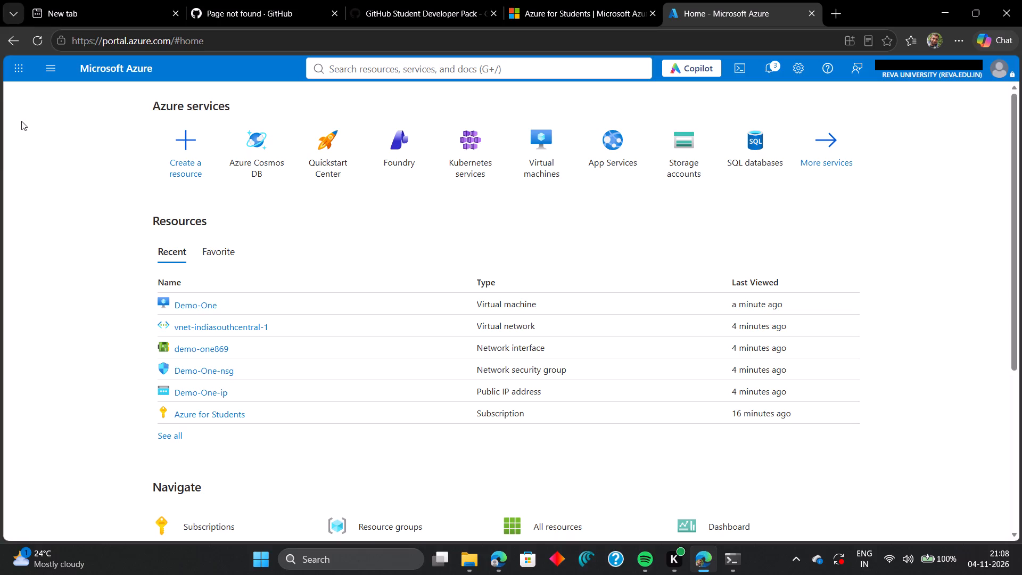
scroll(61, 287, "down", 4)
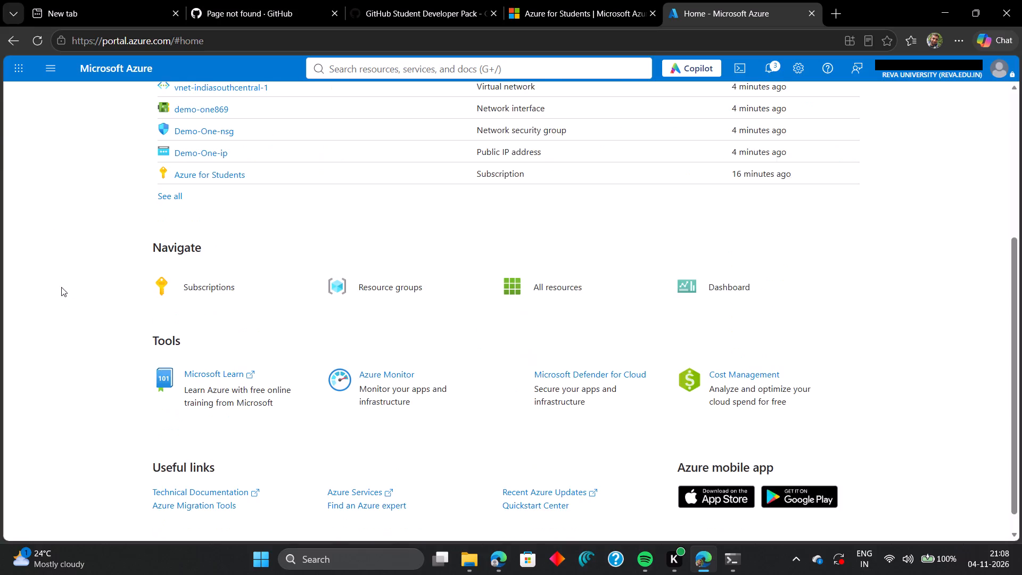
scroll(77, 293, "down", 2)
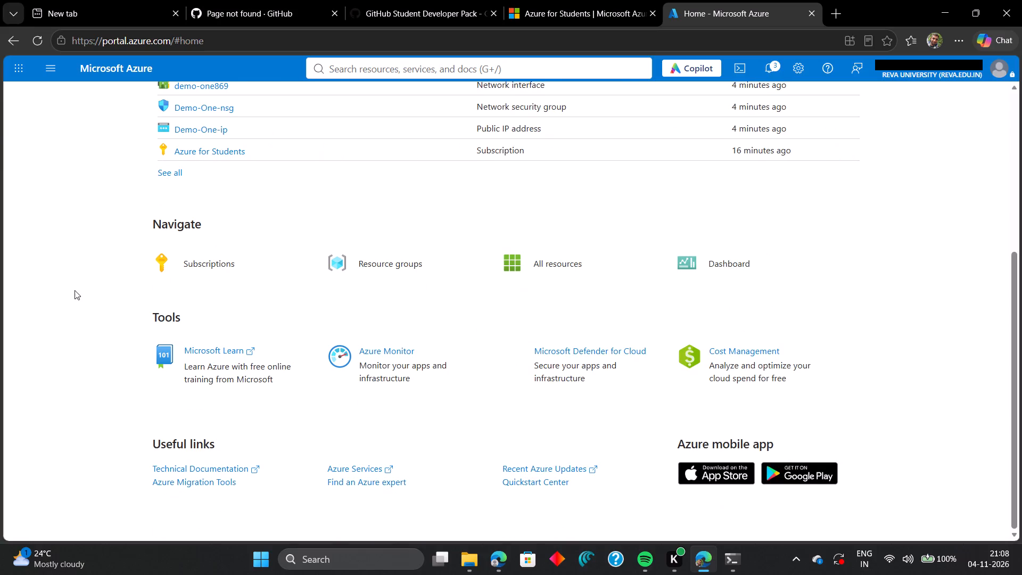
scroll(55, 273, "up", 11)
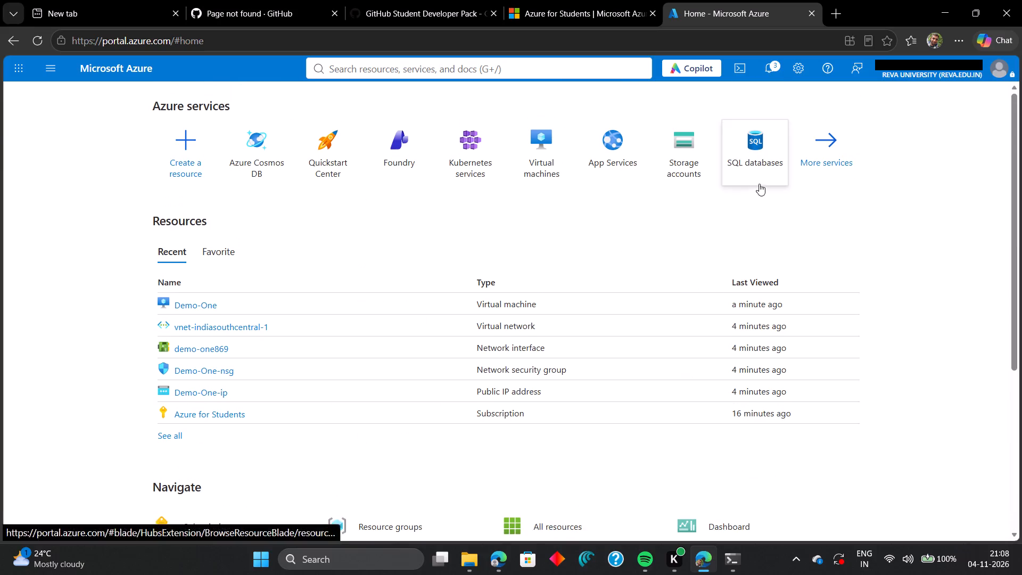
Open the catalogue of all Azure services and browse the AI + machine learning, Analytics and Compute offerings.
left_click(805, 163)
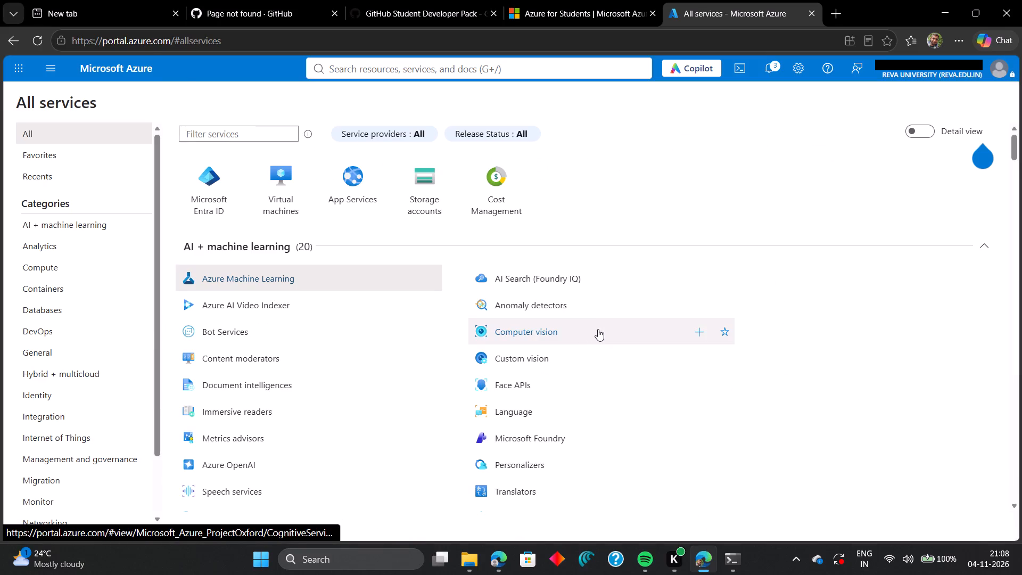
scroll(610, 323, "down", 1)
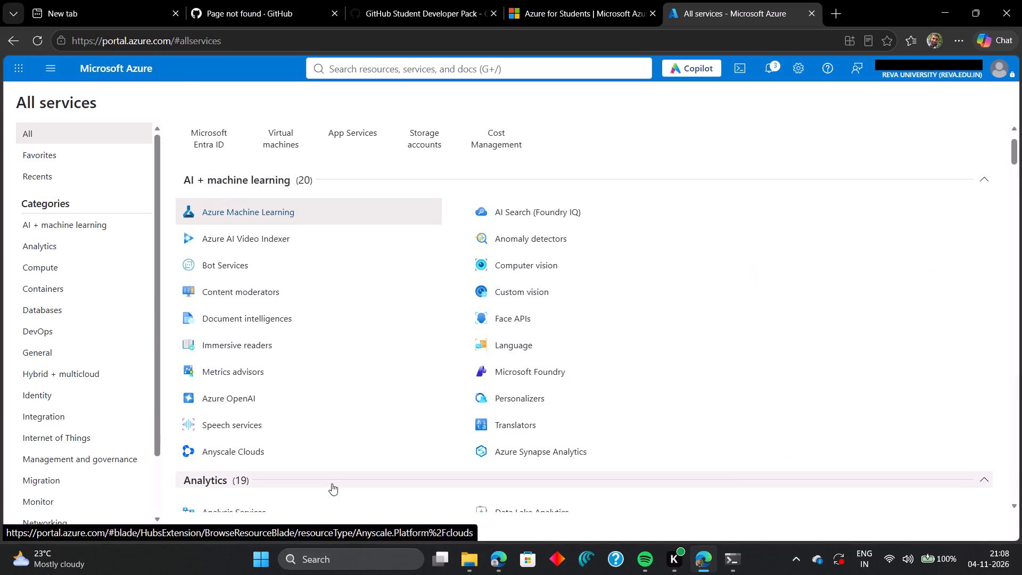
scroll(375, 499, "down", 2)
scroll(375, 499, "up", 4)
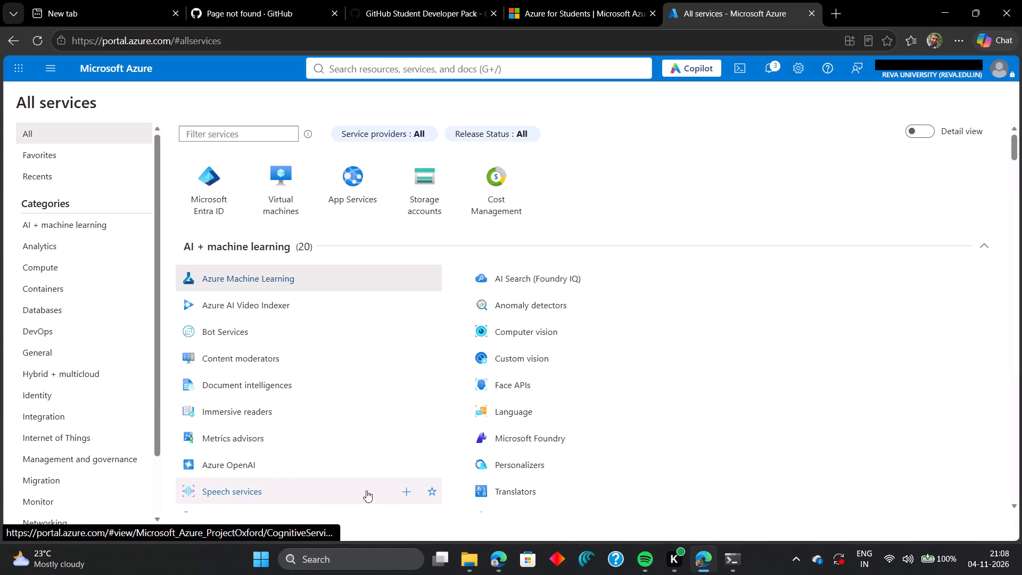
scroll(366, 490, "up", 2)
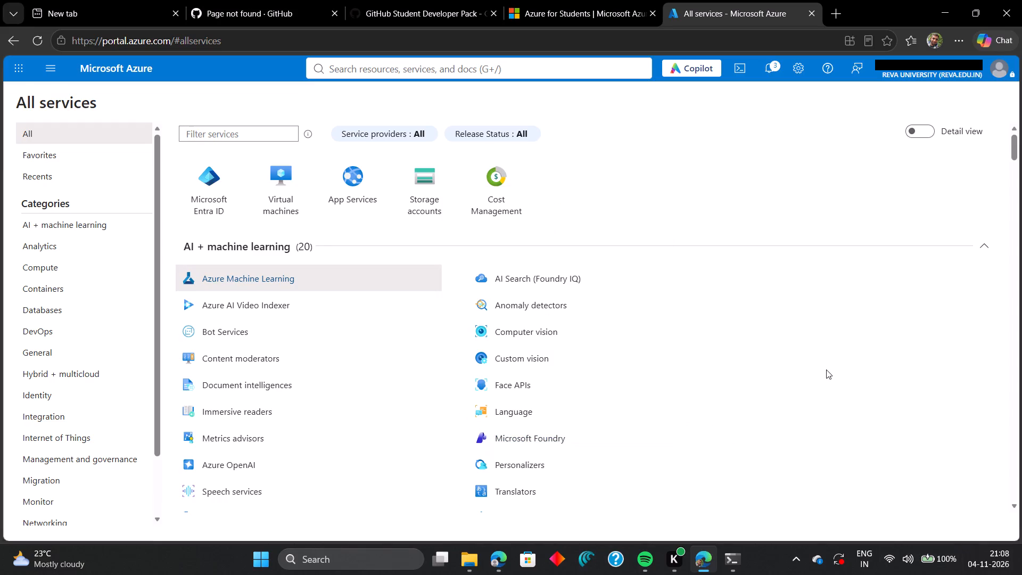
scroll(826, 369, "down", 1)
scroll(764, 374, "down", 2)
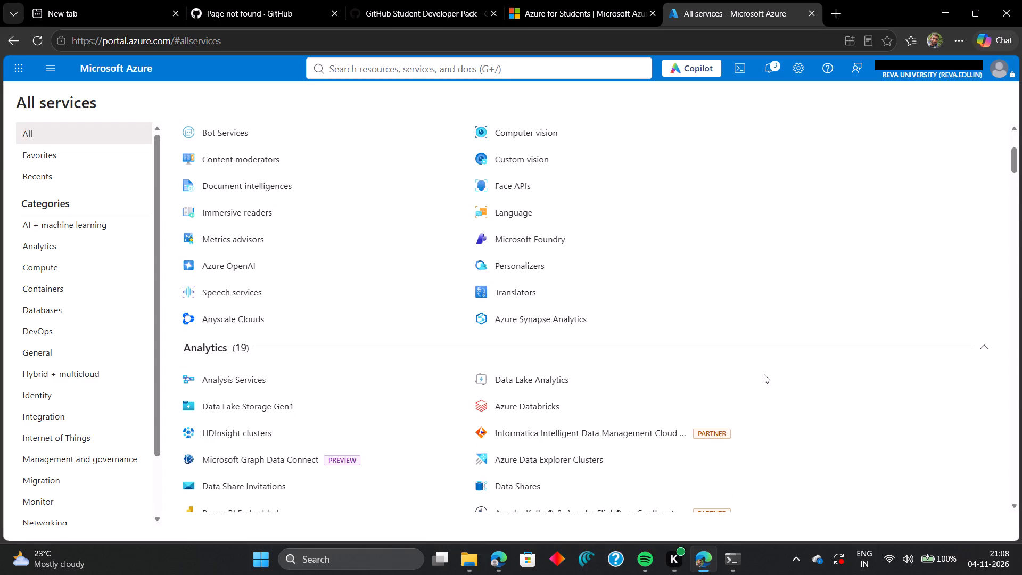
scroll(764, 374, "down", 4)
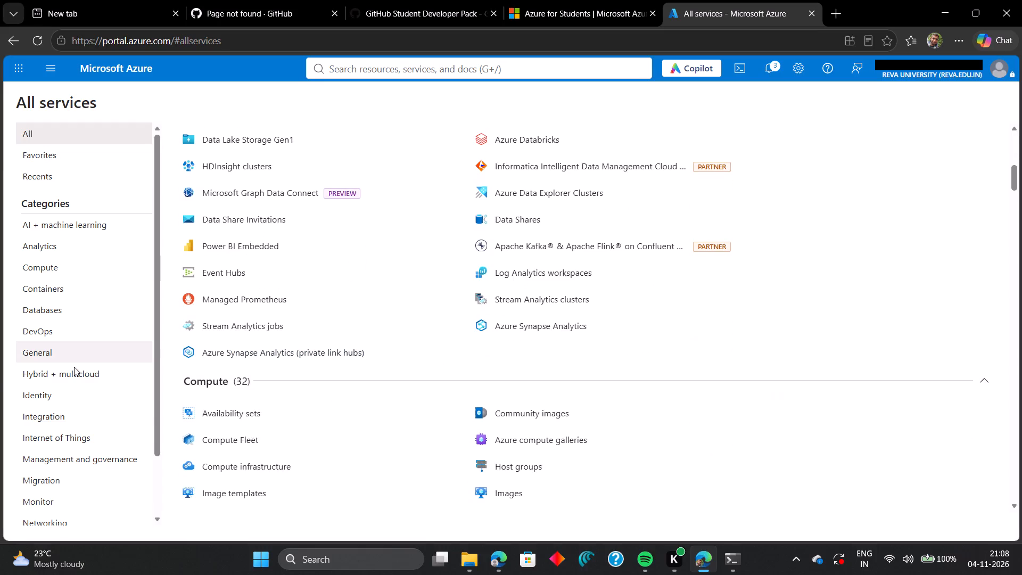
Show the Storage category of services and look through its storage, migration and additional service groups.
scroll(43, 367, "down", 3)
left_click(48, 487)
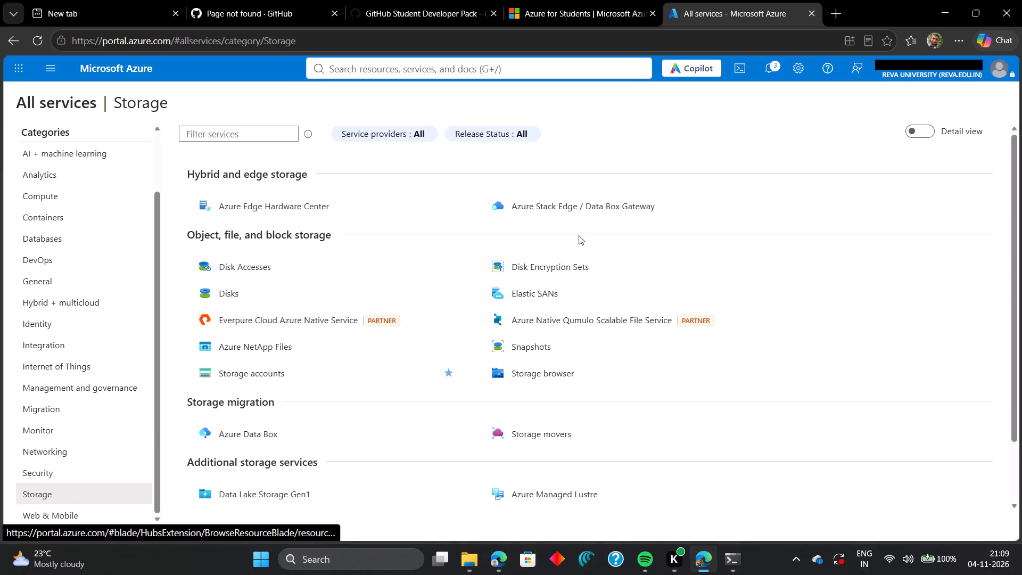
scroll(547, 389, "down", 3)
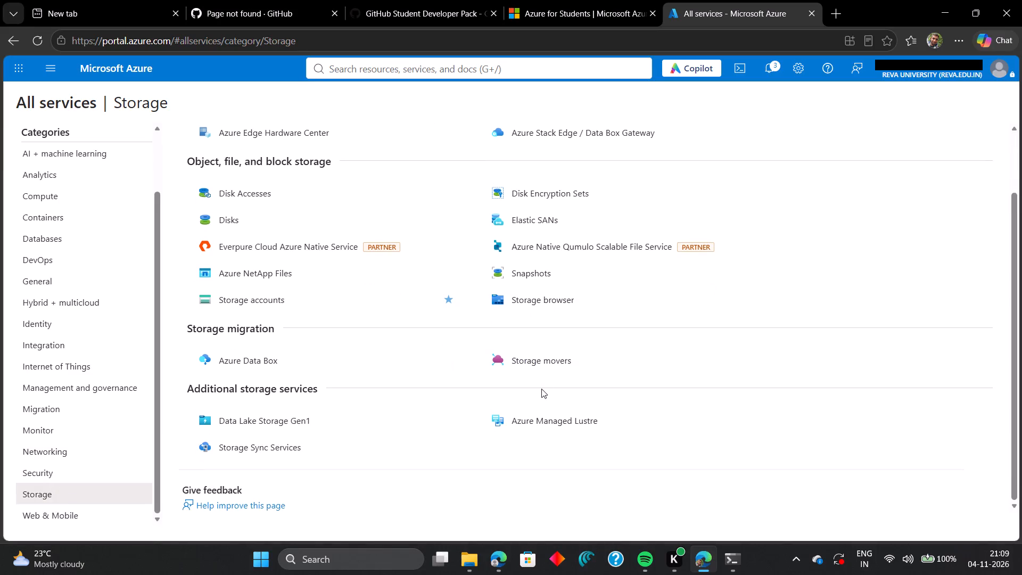
scroll(539, 390, "down", 1)
scroll(502, 482, "up", 5)
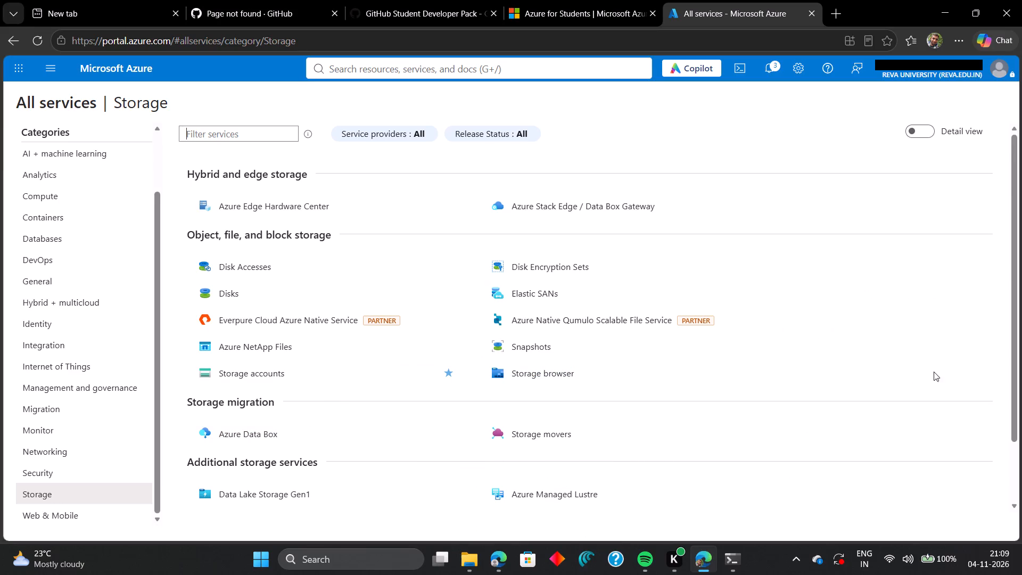
Open the All resources list from the General service category.
left_click(75, 276)
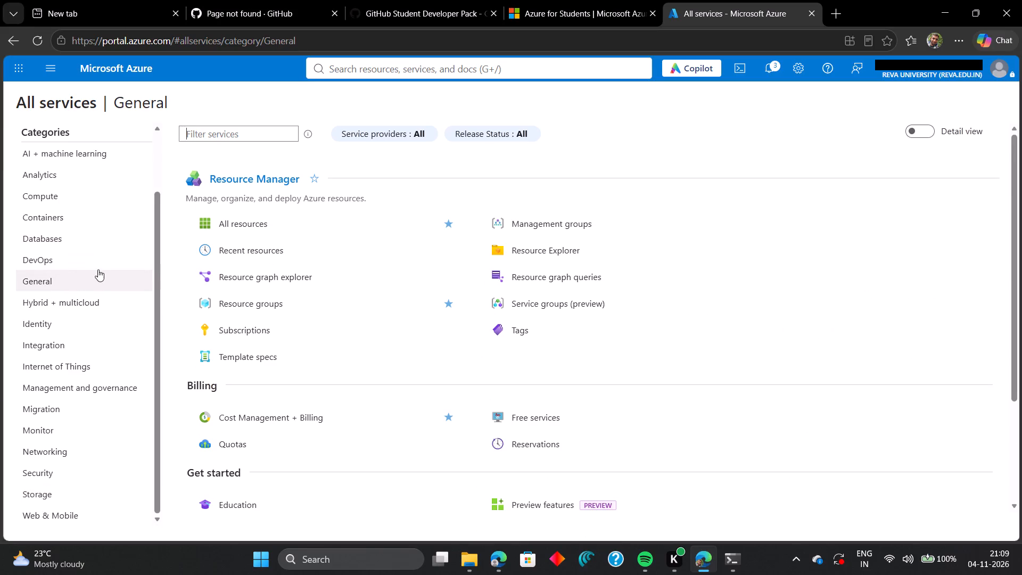
left_click(222, 228)
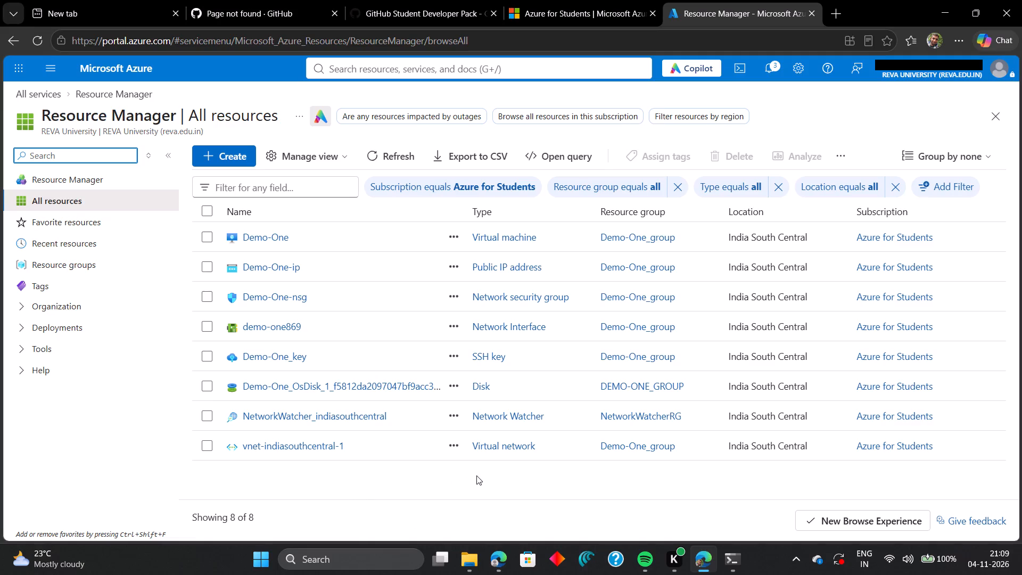
Open Demo-One's OS disk, examine its essentials, properties and getting-started options, and return to the All resources list.
left_click(345, 387)
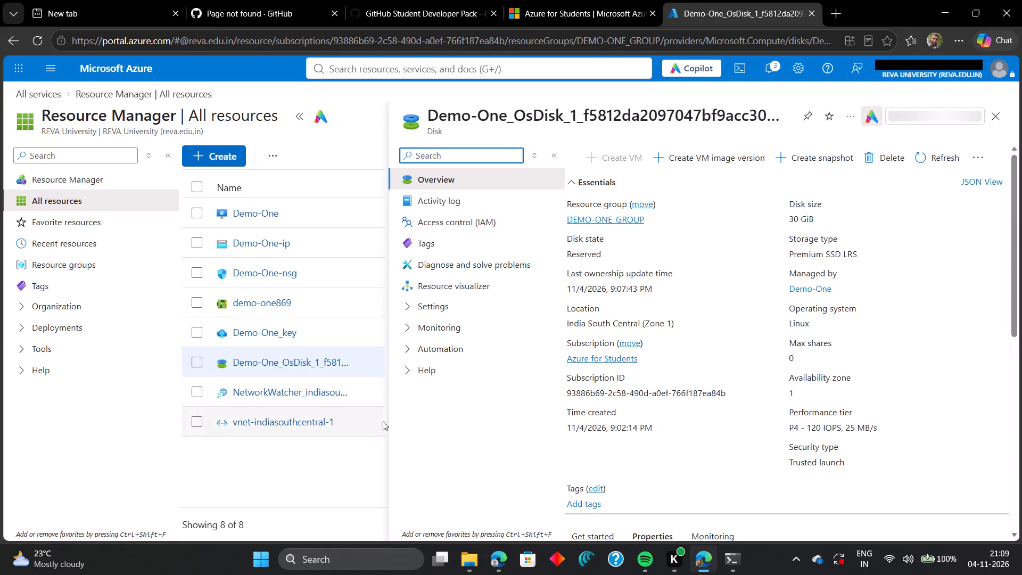
scroll(480, 405, "down", 3)
scroll(653, 366, "down", 3)
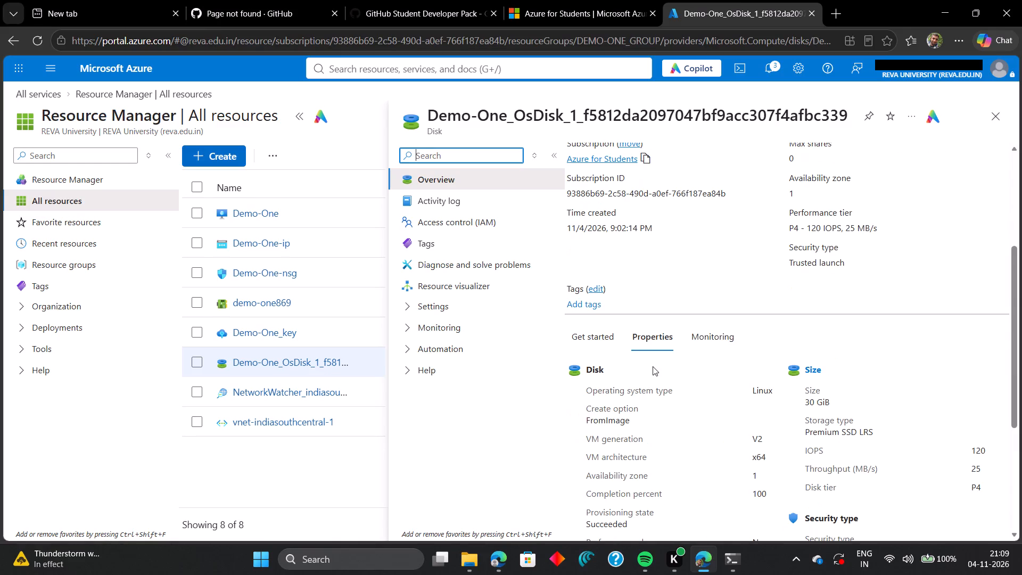
scroll(653, 366, "down", 3)
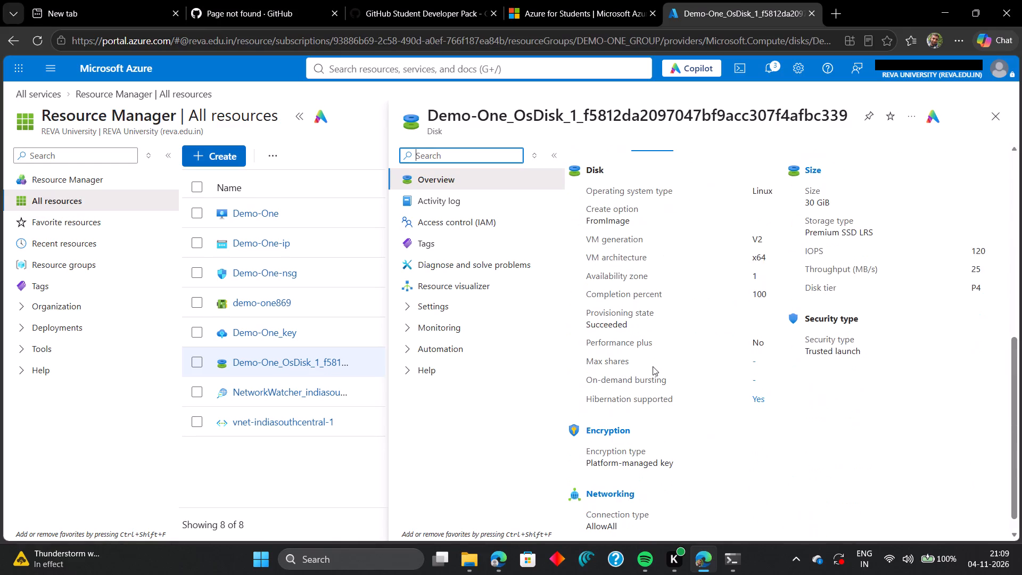
scroll(653, 366, "down", 1)
scroll(653, 366, "up", 2)
left_click(591, 251)
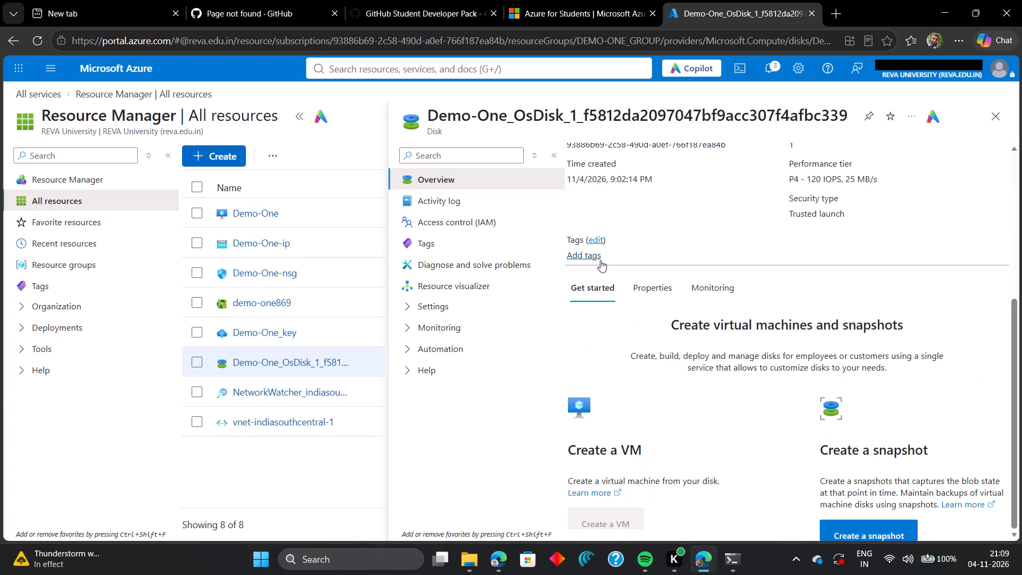
scroll(648, 363, "down", 3)
scroll(804, 442, "down", 3)
left_click(999, 114)
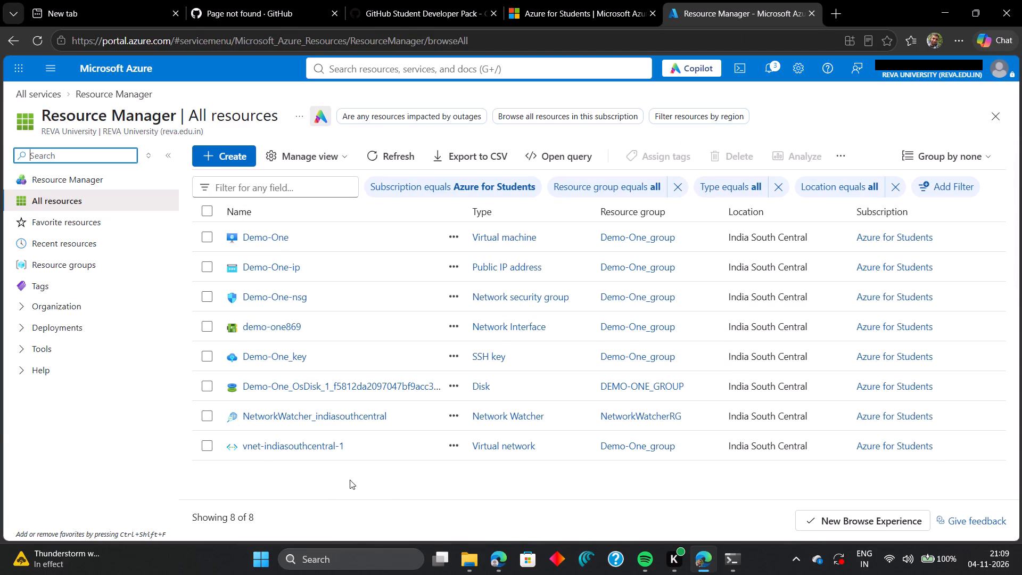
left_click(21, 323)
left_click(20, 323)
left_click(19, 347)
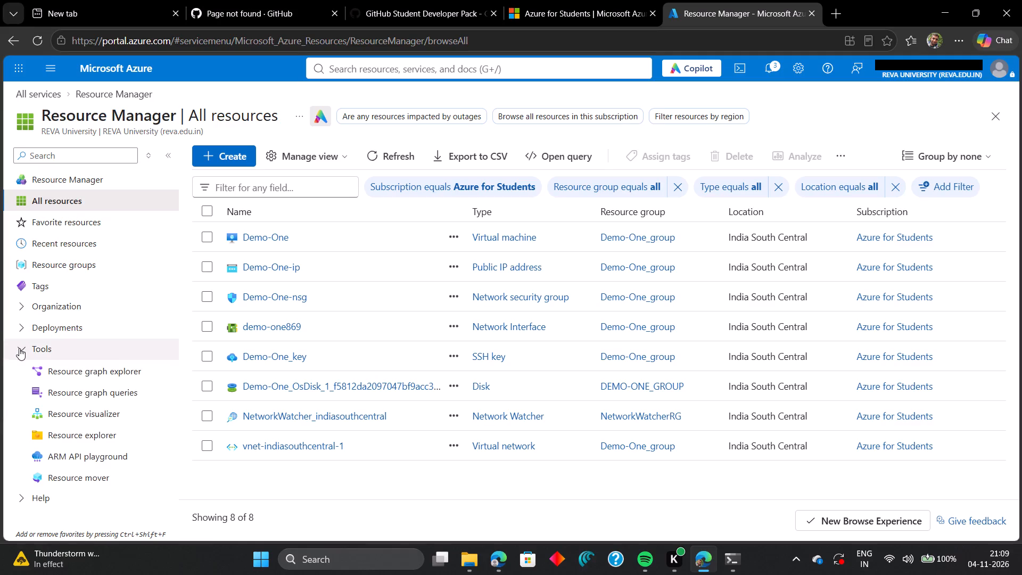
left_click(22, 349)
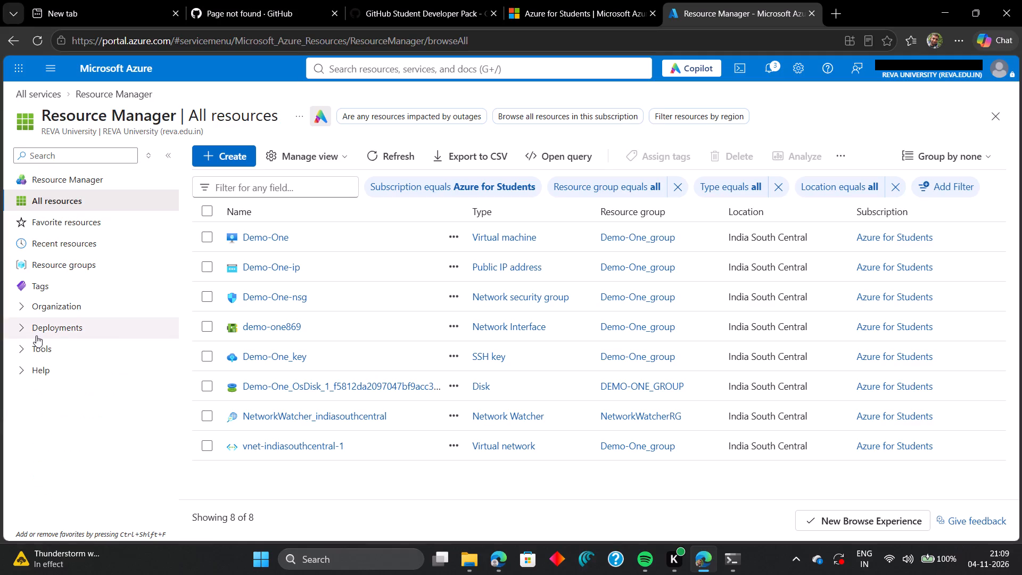
Open the Resource Manager overview and go from it to the list of resource groups.
scroll(36, 335, "up", 4)
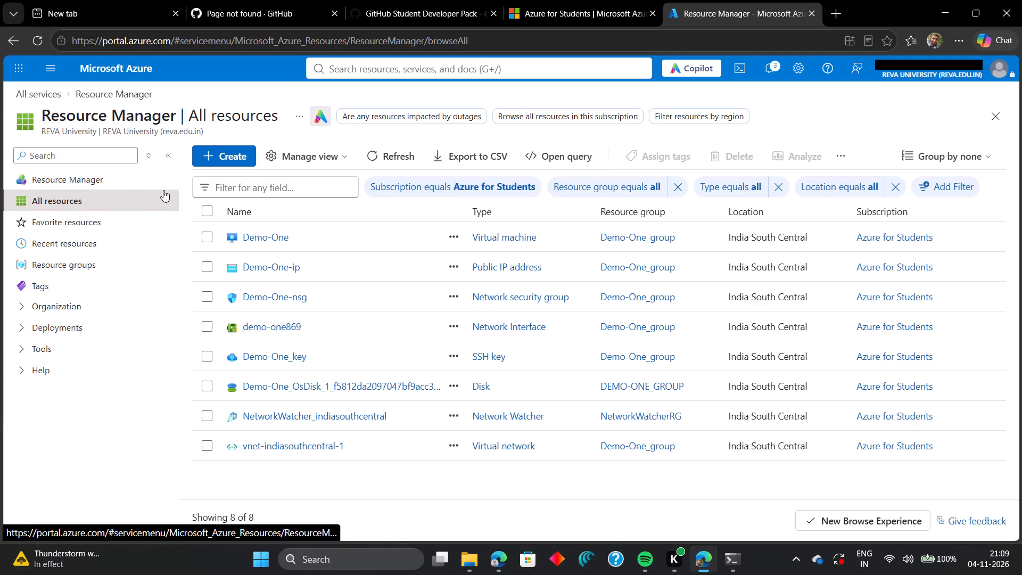
left_click(72, 185)
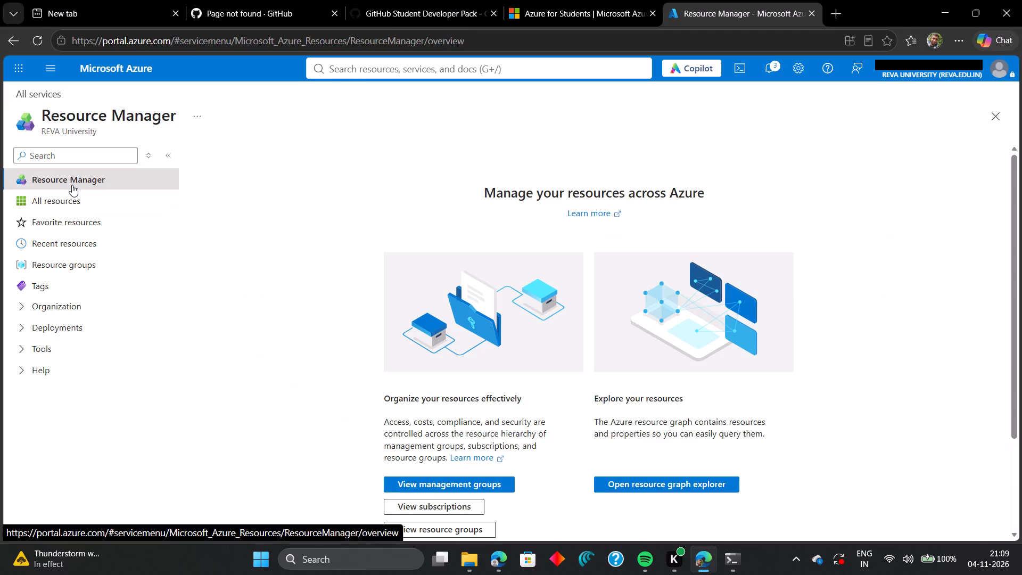
scroll(257, 334, "down", 3)
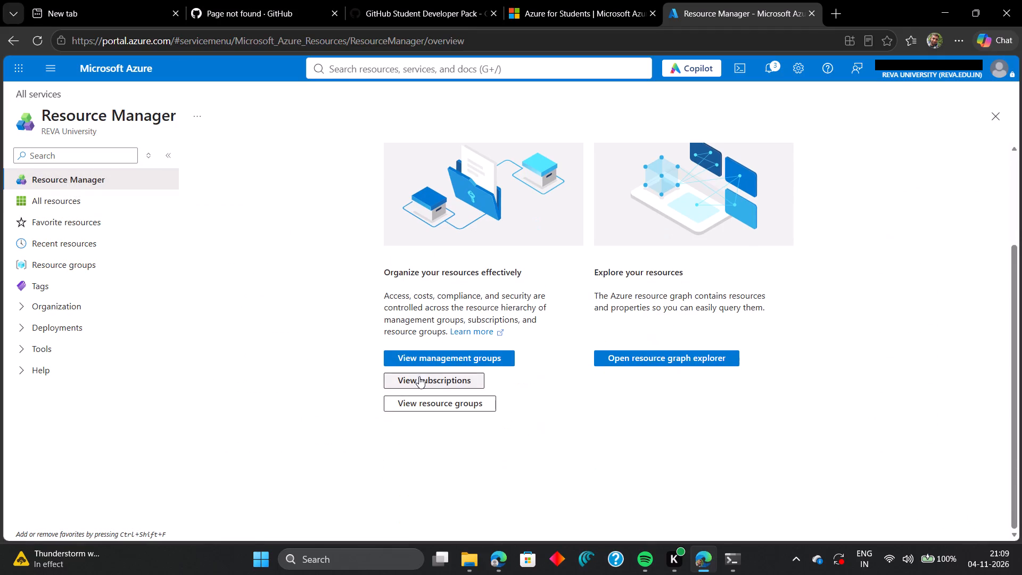
left_click(413, 406)
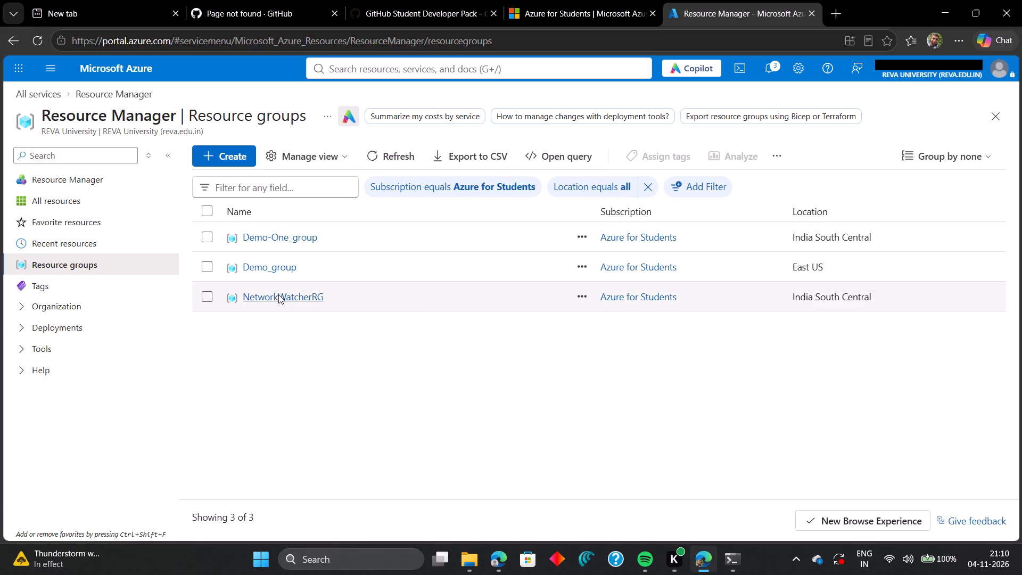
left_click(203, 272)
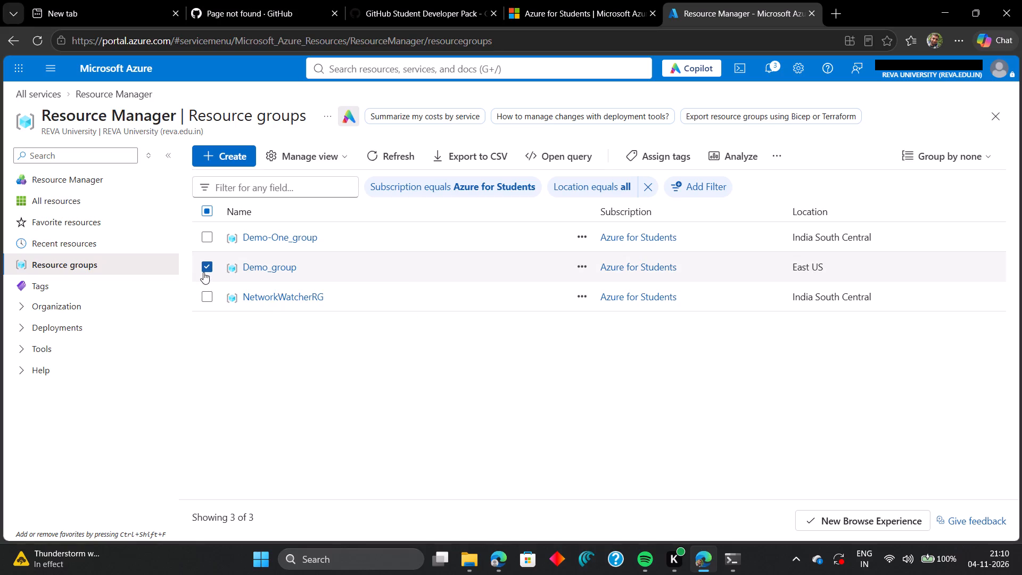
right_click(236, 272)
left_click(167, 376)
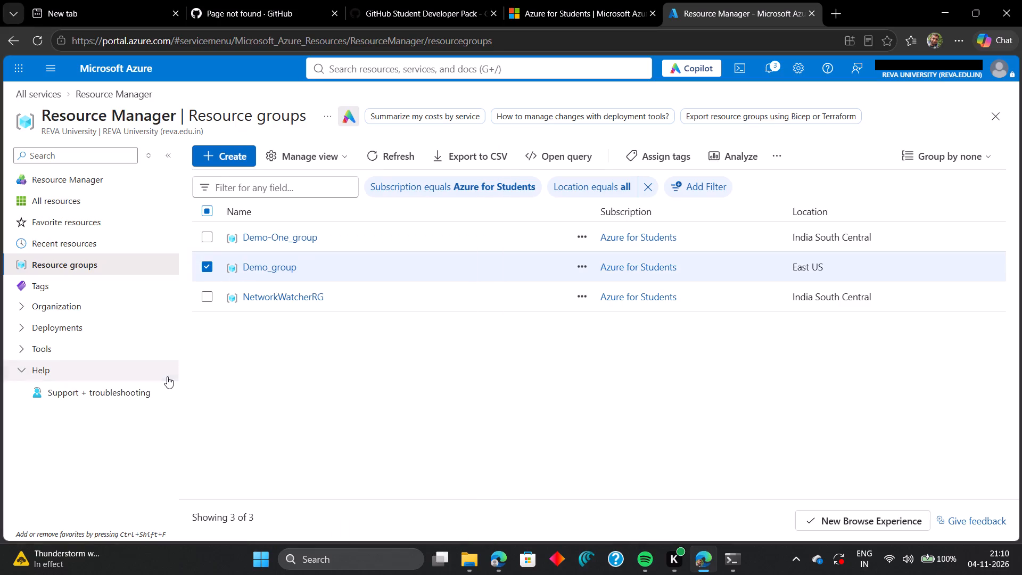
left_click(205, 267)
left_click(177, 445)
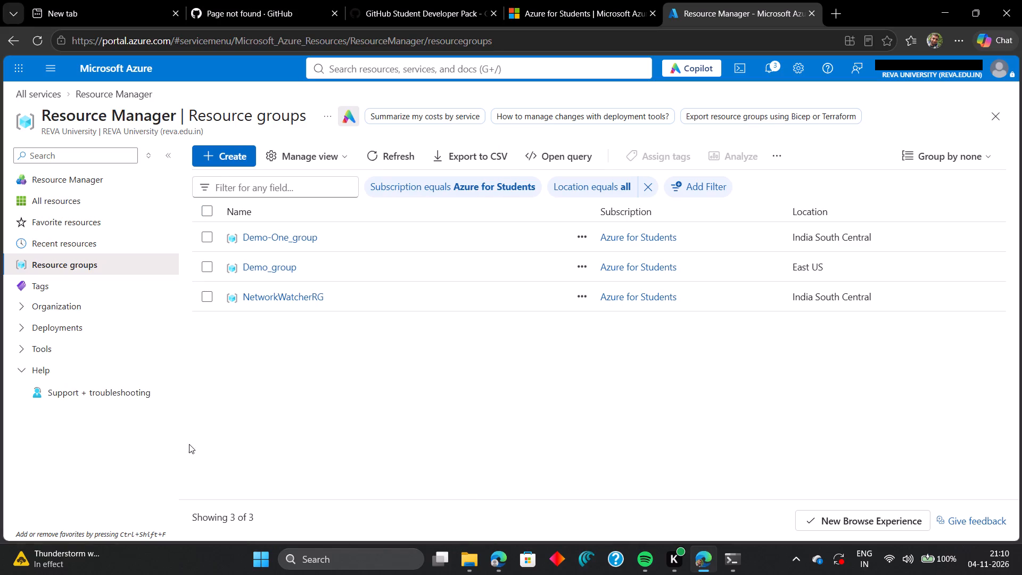
Examine the resources in Demo_group and then in Demo-One_group, returning to the Resource groups list.
left_click(262, 267)
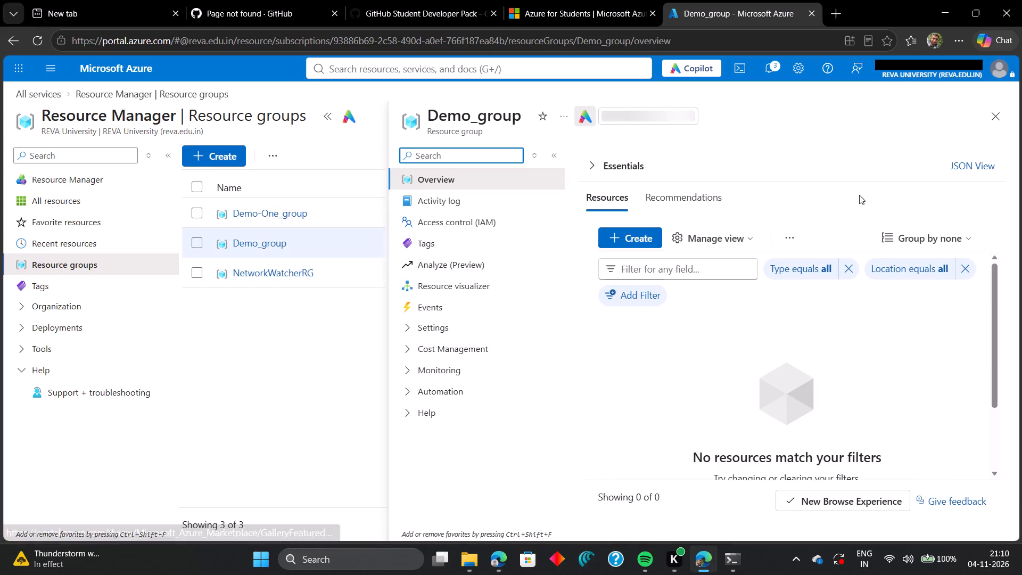
scroll(868, 276, "down", 3)
scroll(856, 316, "up", 2)
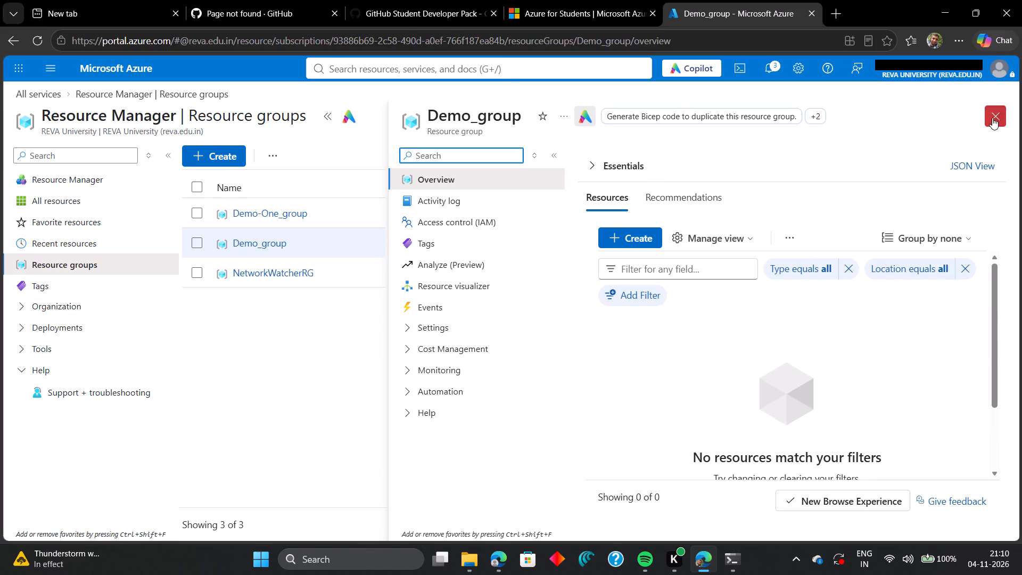
left_click(992, 118)
left_click(262, 235)
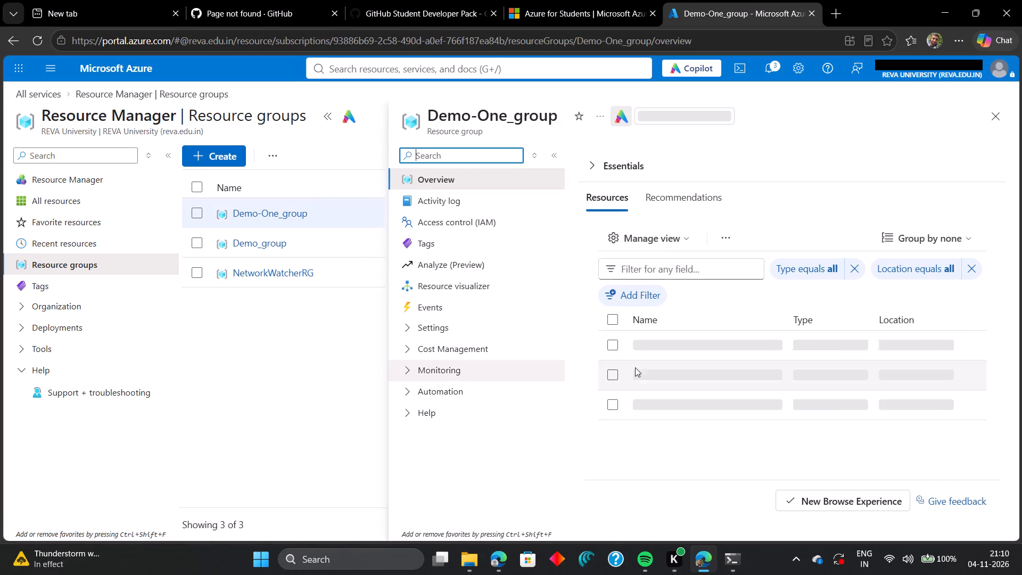
scroll(699, 391, "down", 4)
scroll(696, 394, "up", 4)
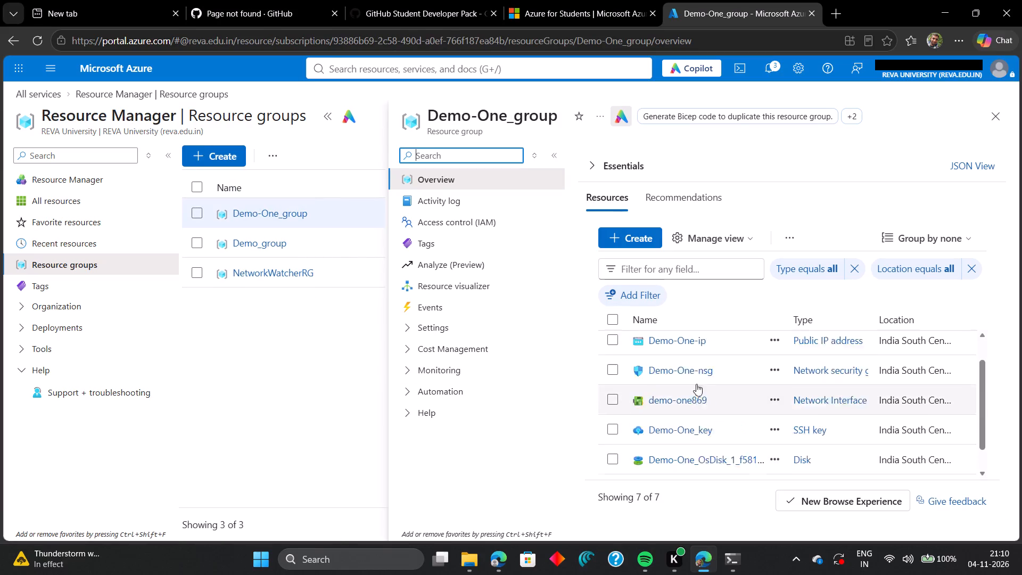
left_click(1008, 117)
left_click(1000, 118)
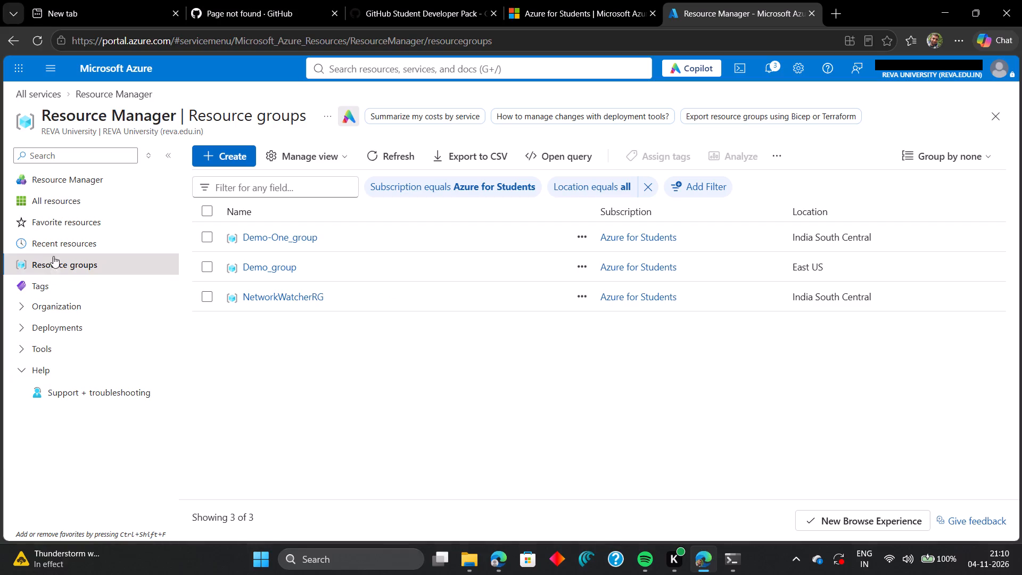
Look over the Resource Manager overview and the Microsoft Cloud app list, and return to the All resources list.
left_click(59, 185)
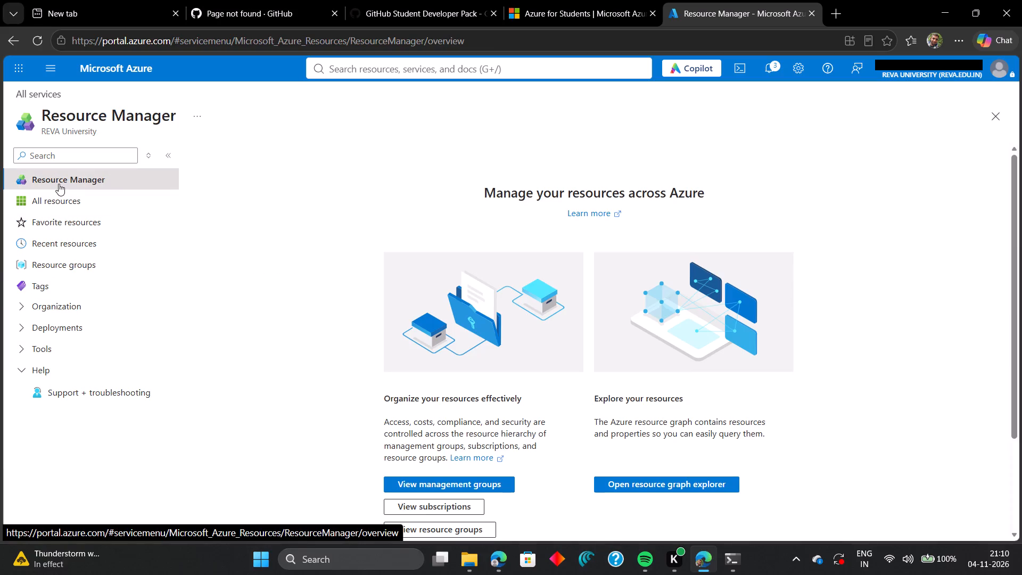
left_click(11, 74)
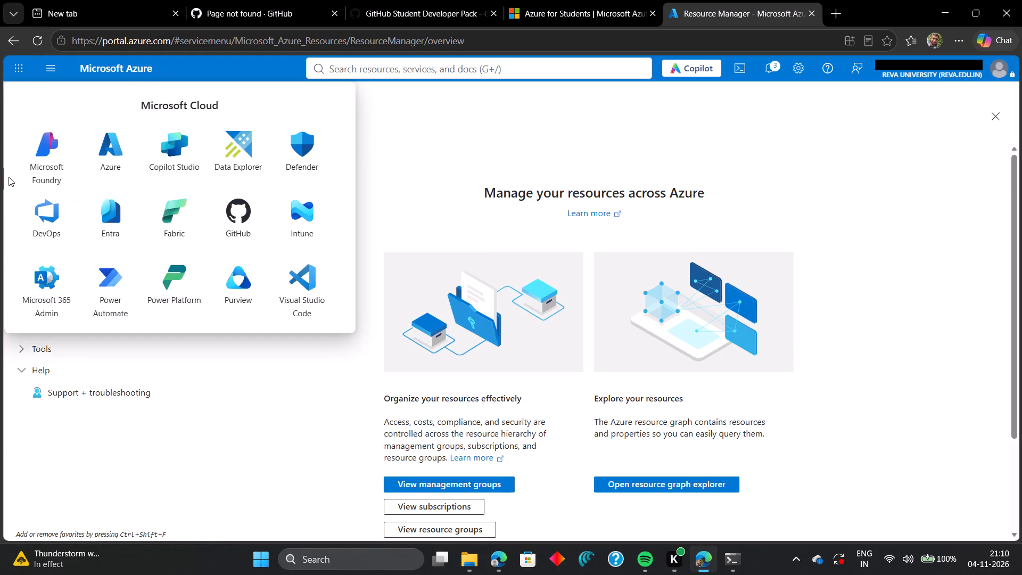
left_click(257, 378)
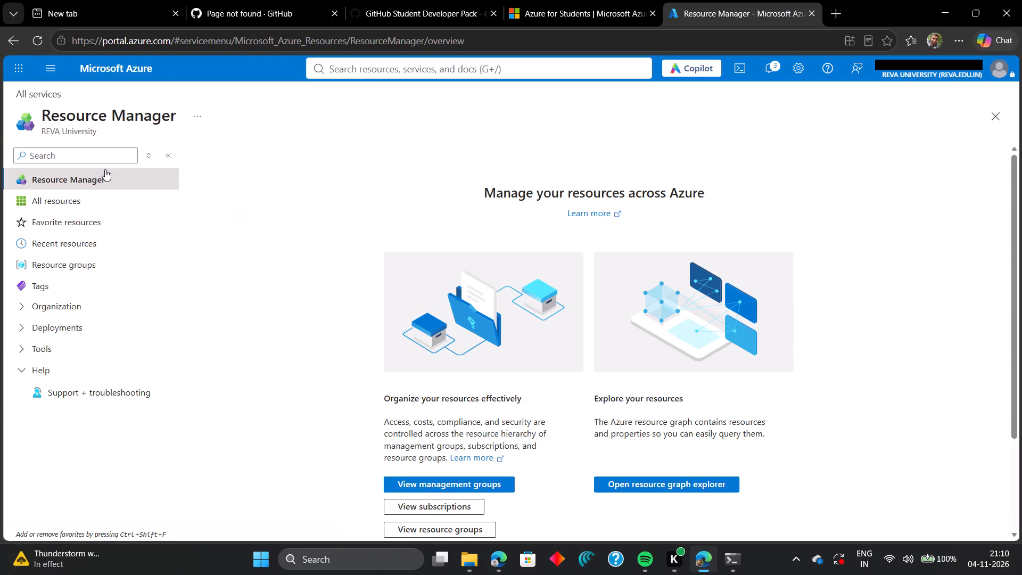
left_click(78, 193)
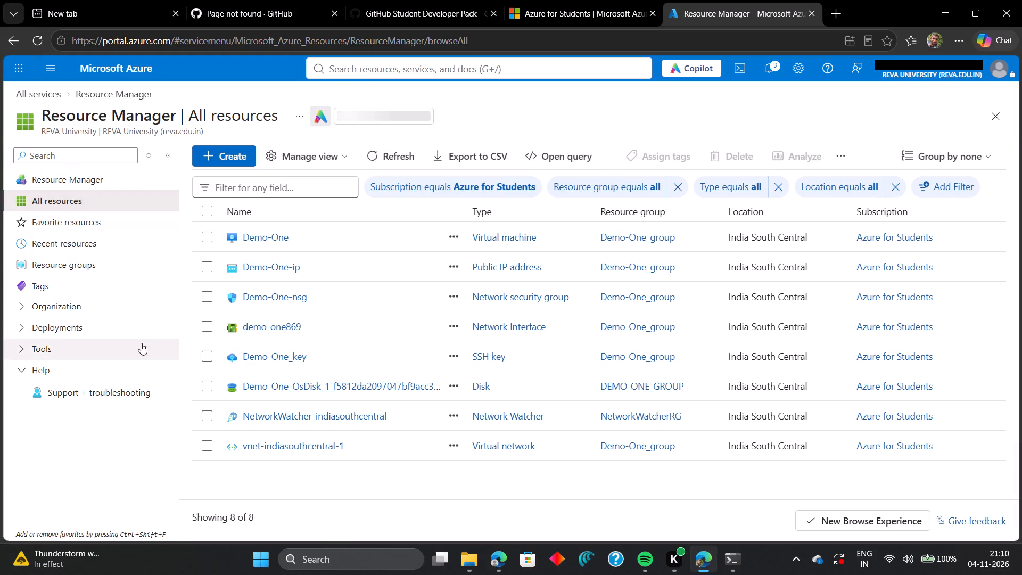
Open the Azure Cosmos DB page from the favourite services.
left_click(45, 62)
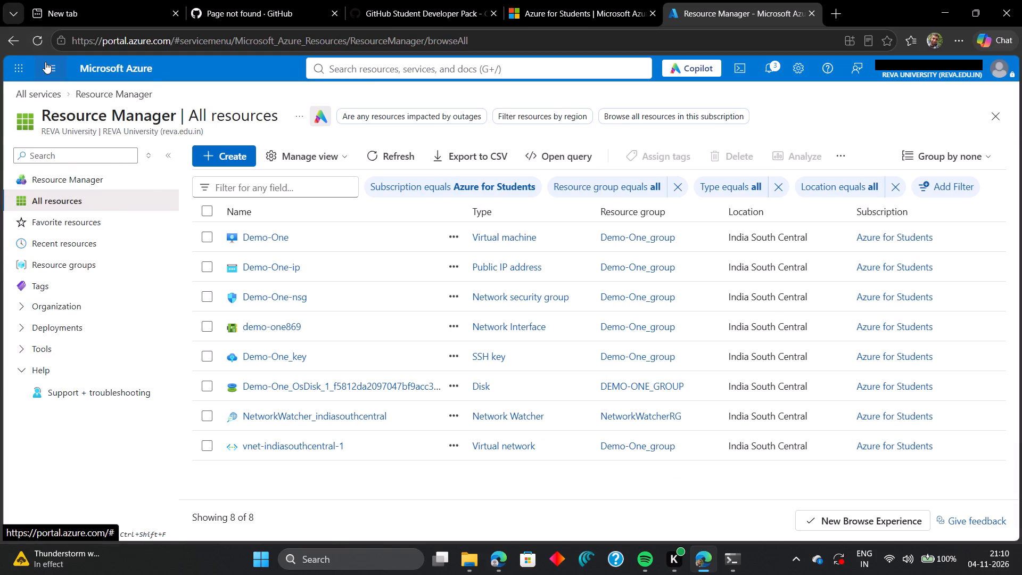
scroll(43, 316, "down", 10)
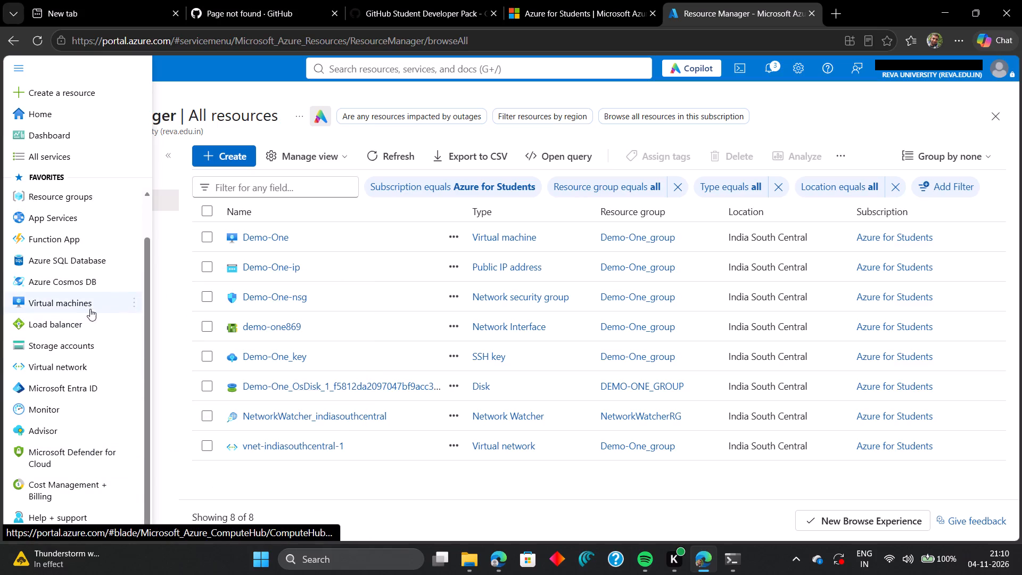
left_click(106, 283)
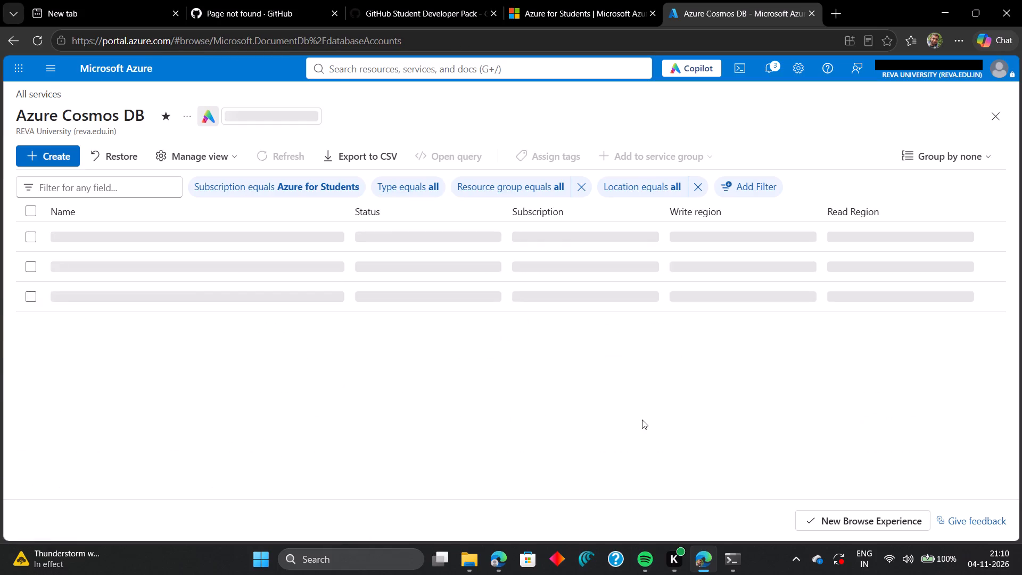
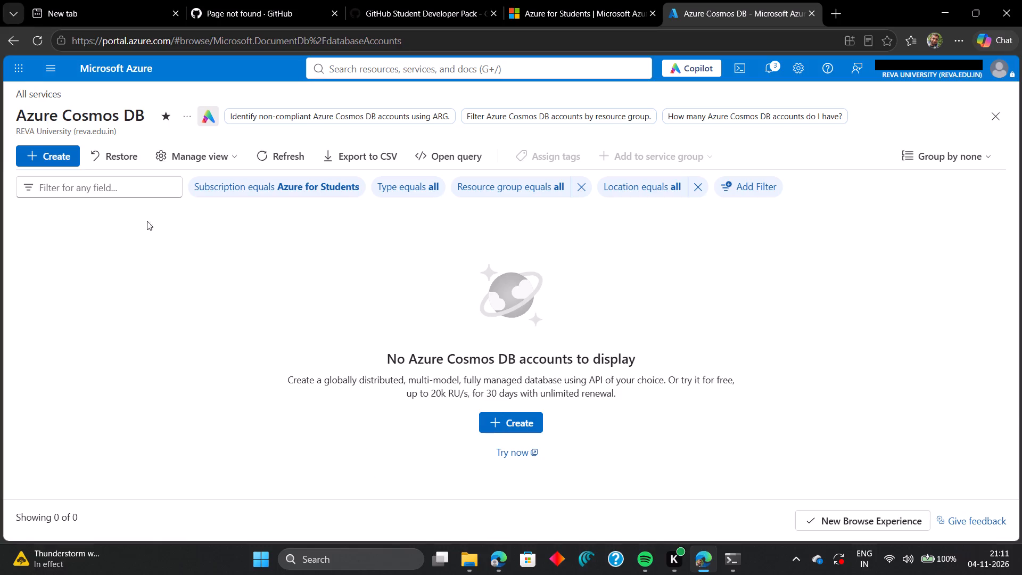
Open My Dashboard, look over its tiles, and refresh it to reload the All resources list.
left_click(27, 70)
left_click(46, 69)
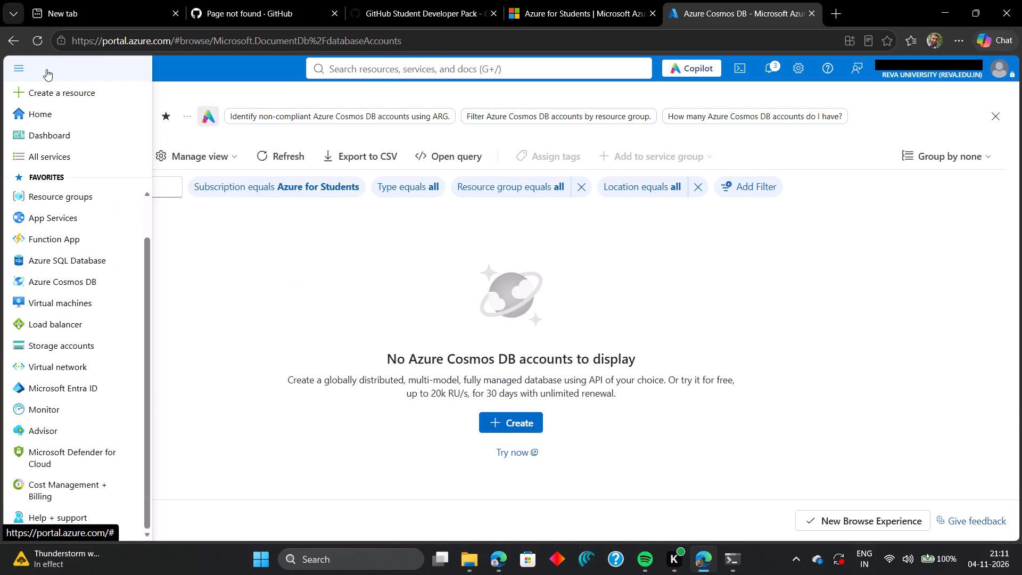
left_click(81, 136)
scroll(560, 407, "down", 2)
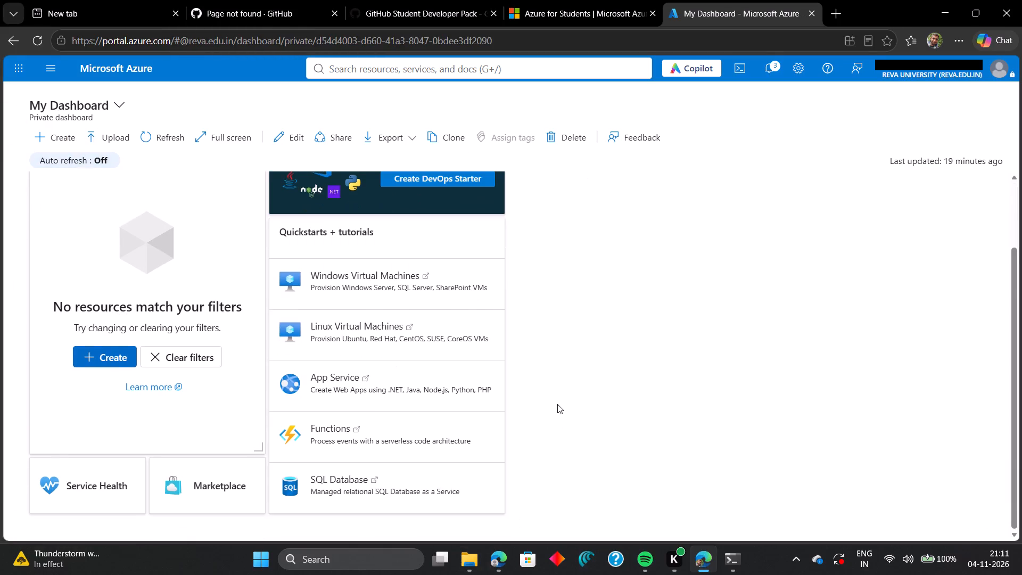
scroll(557, 404, "down", 2)
scroll(557, 404, "up", 3)
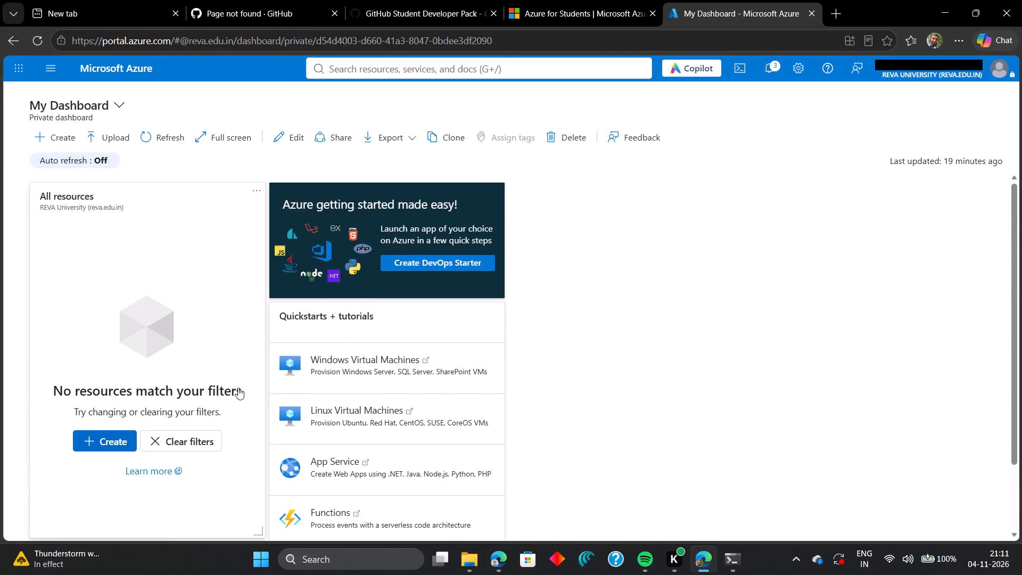
scroll(238, 388, "down", 4)
scroll(222, 411, "up", 5)
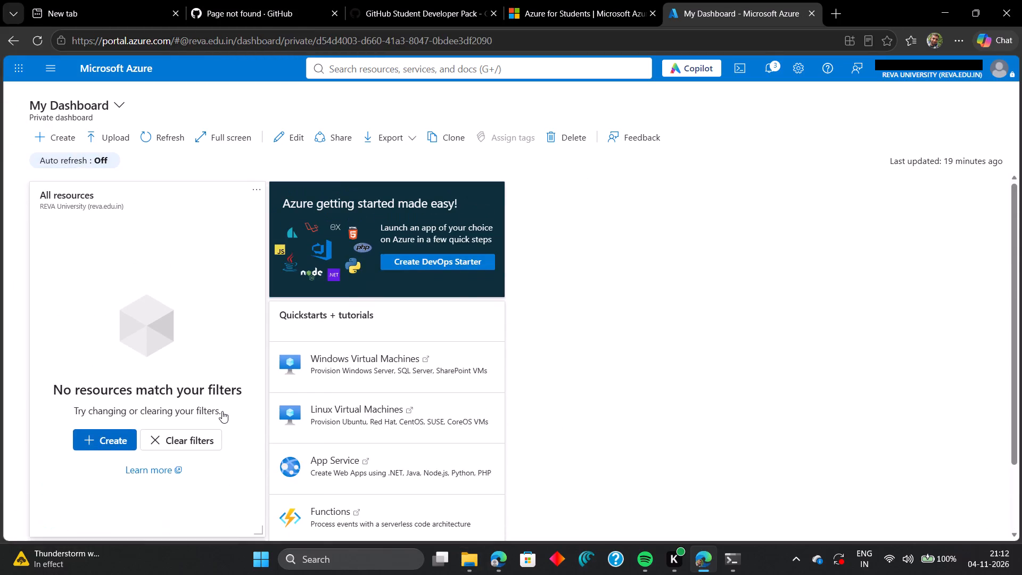
left_click(157, 138)
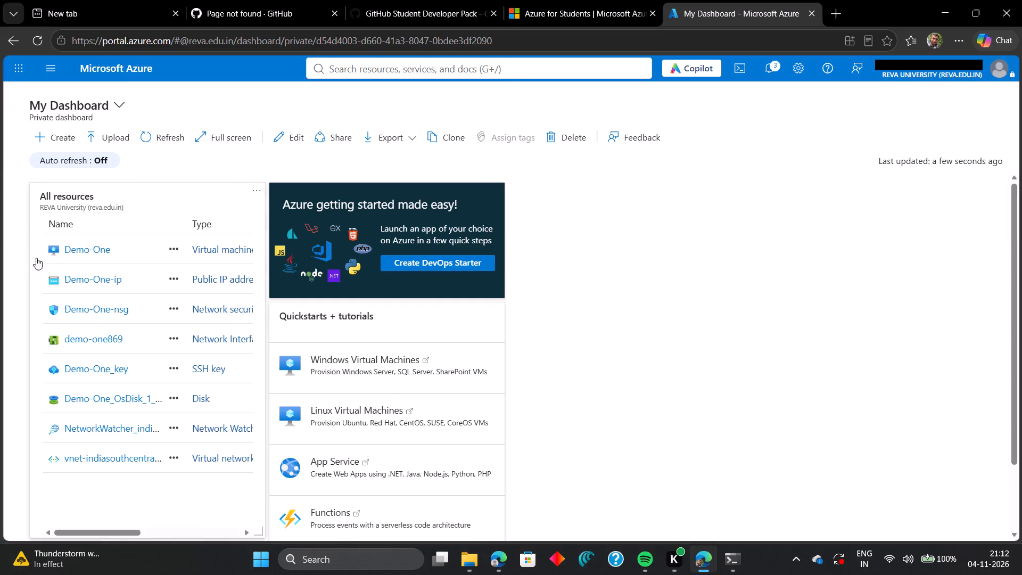
Open the Demo-One virtual machine from the dashboard, examine its properties, and go to its Disks page.
left_click(73, 254)
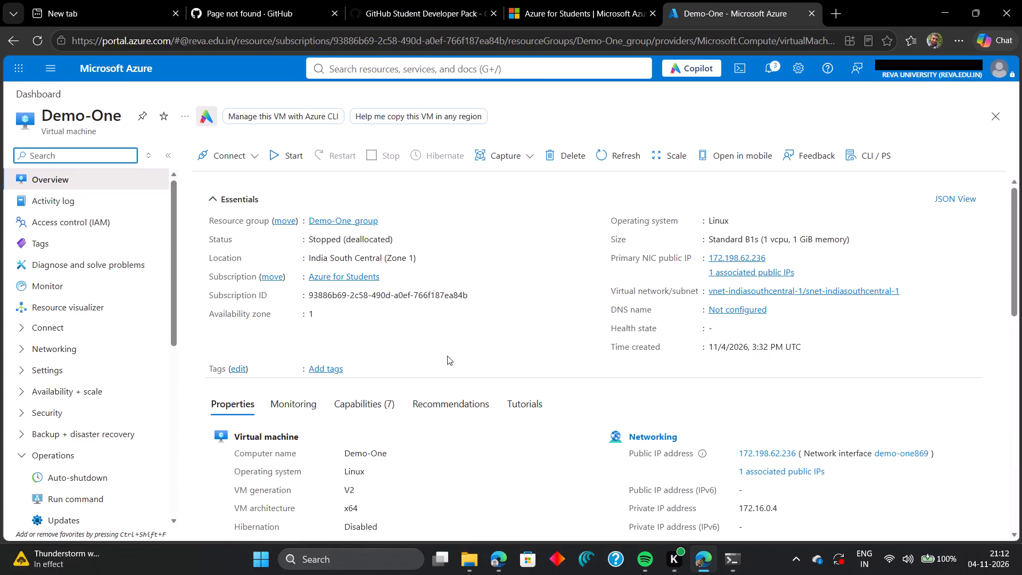
scroll(447, 356, "down", 1)
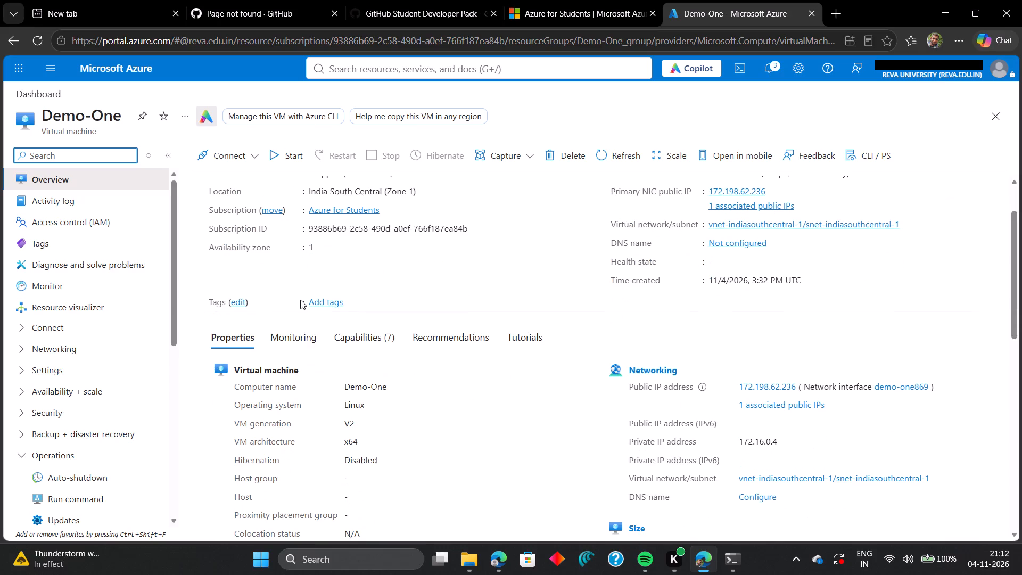
scroll(322, 352, "down", 2)
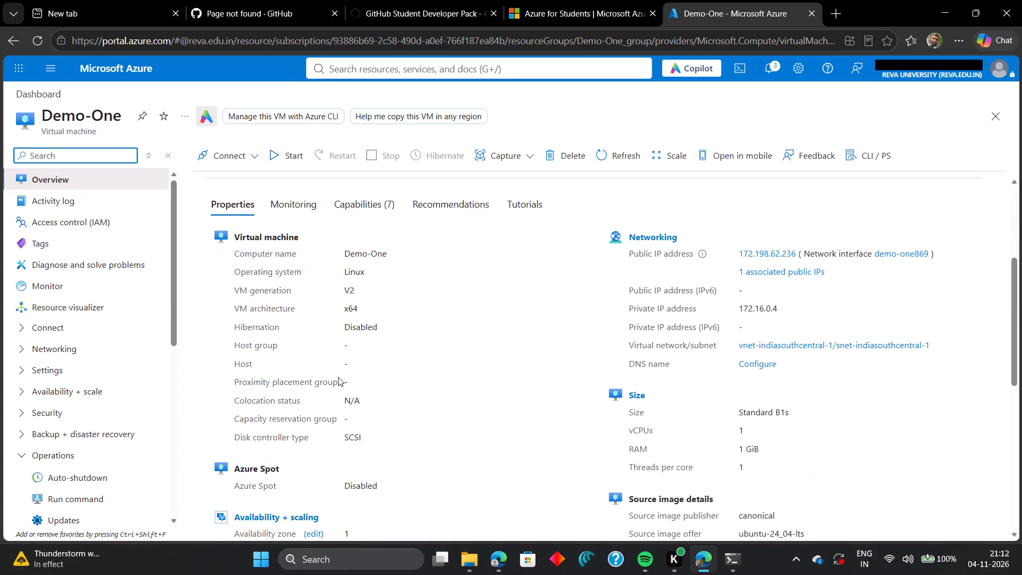
scroll(464, 454, "down", 3)
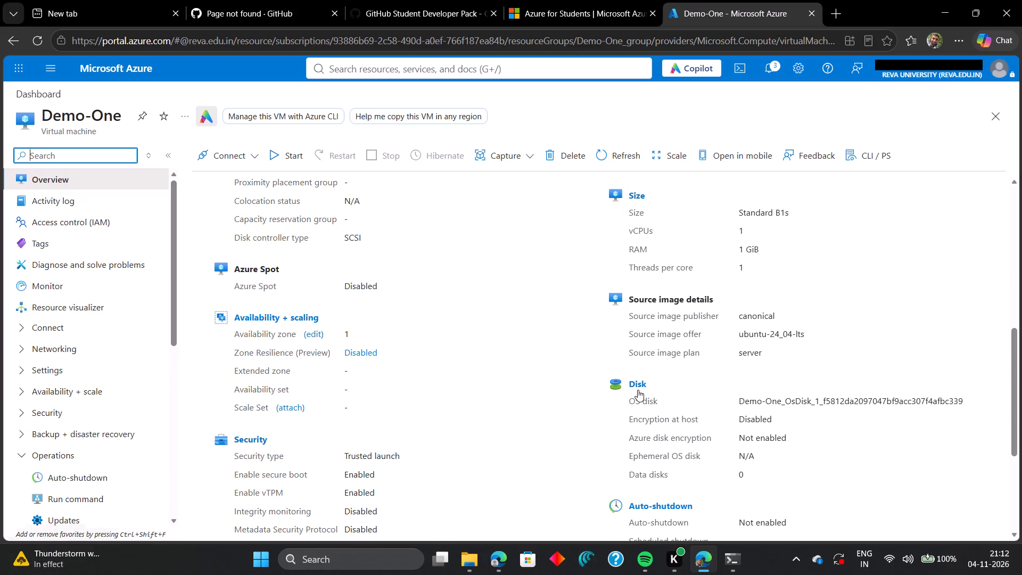
left_click(636, 387)
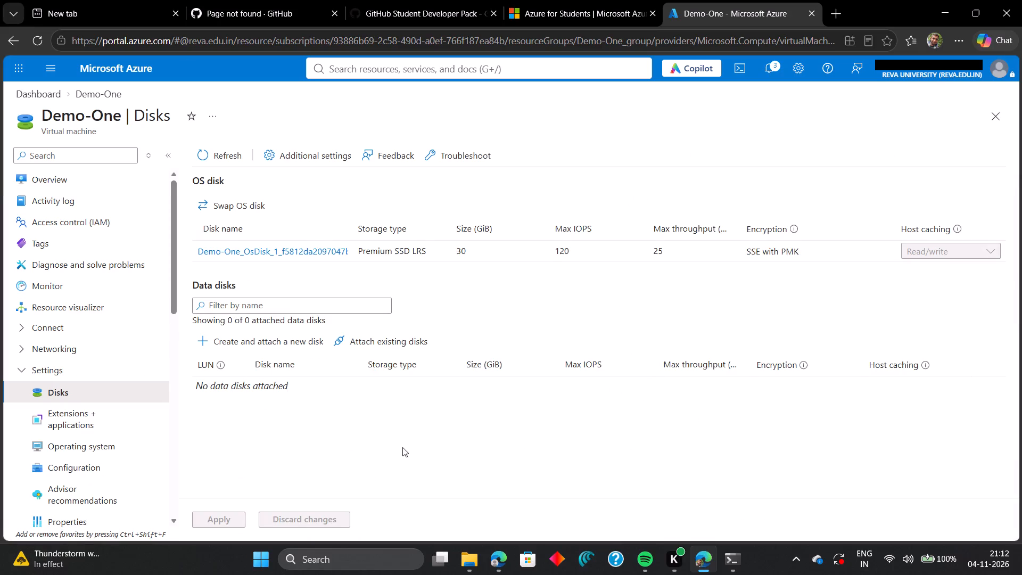
scroll(419, 418, "down", 1)
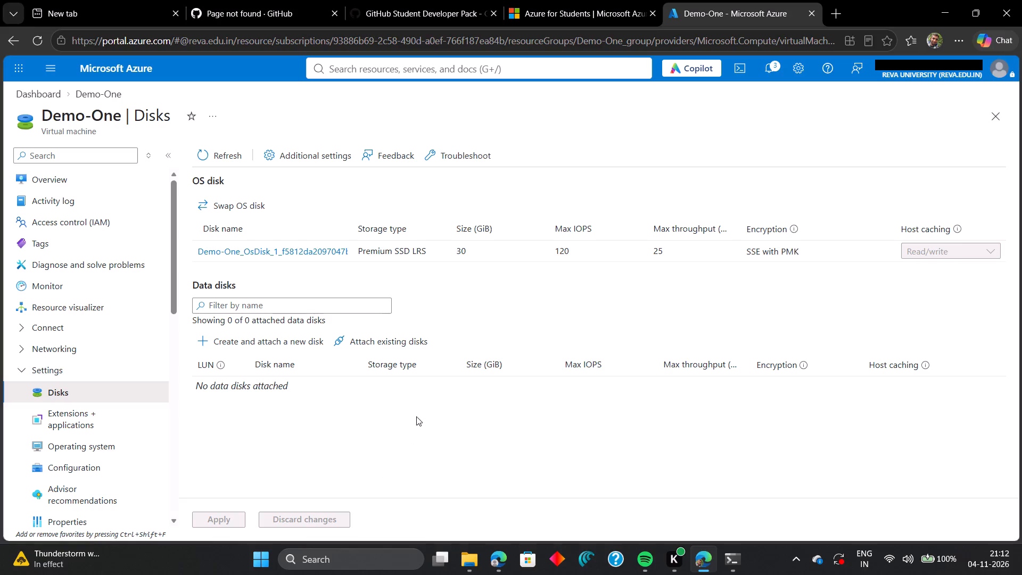
Add one entry for a new data disk and one for an existing disk to Demo-One's data disks.
left_click(270, 347)
scroll(489, 339, "down", 1)
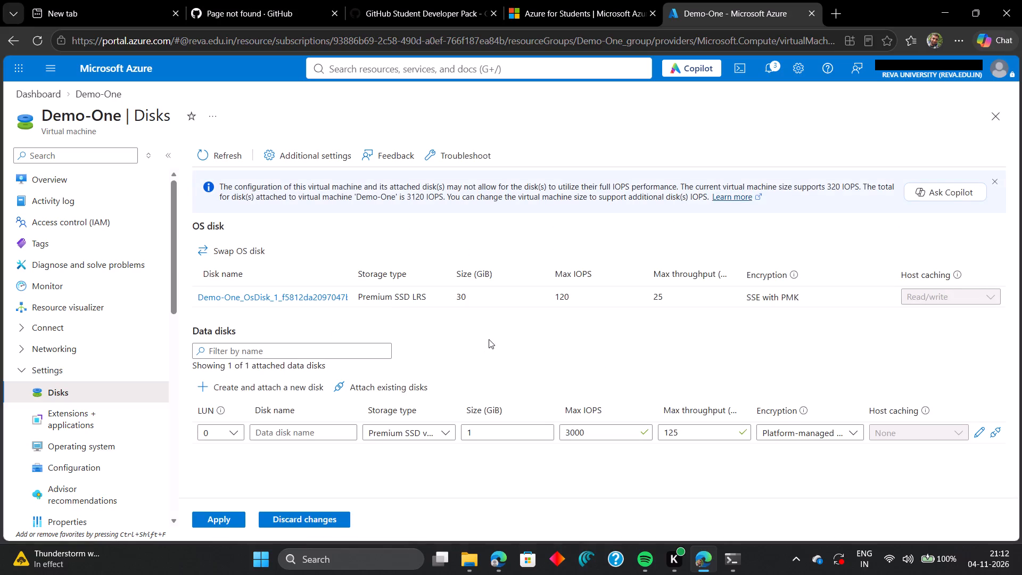
scroll(489, 339, "down", 2)
left_click(400, 435)
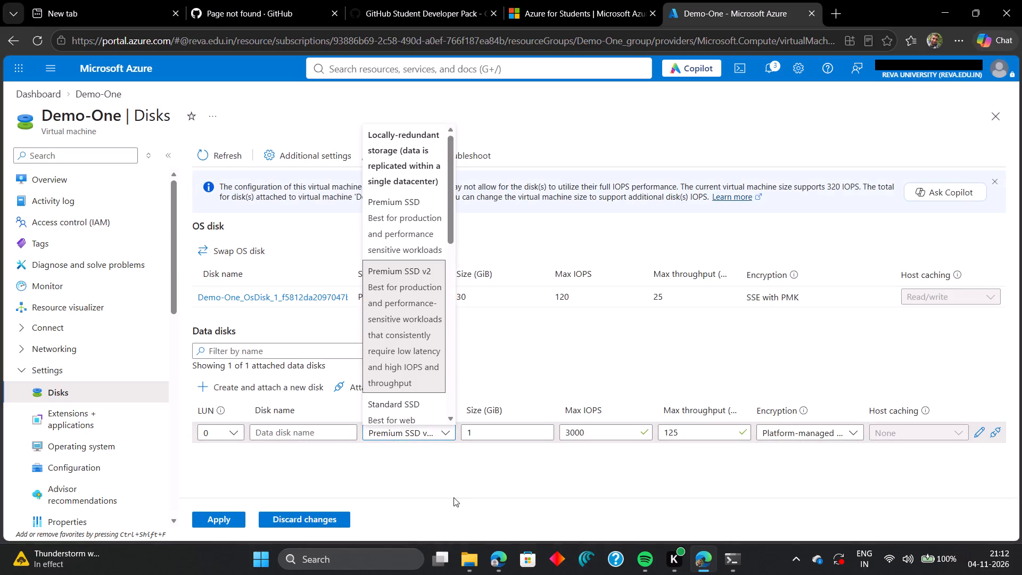
left_click(454, 497)
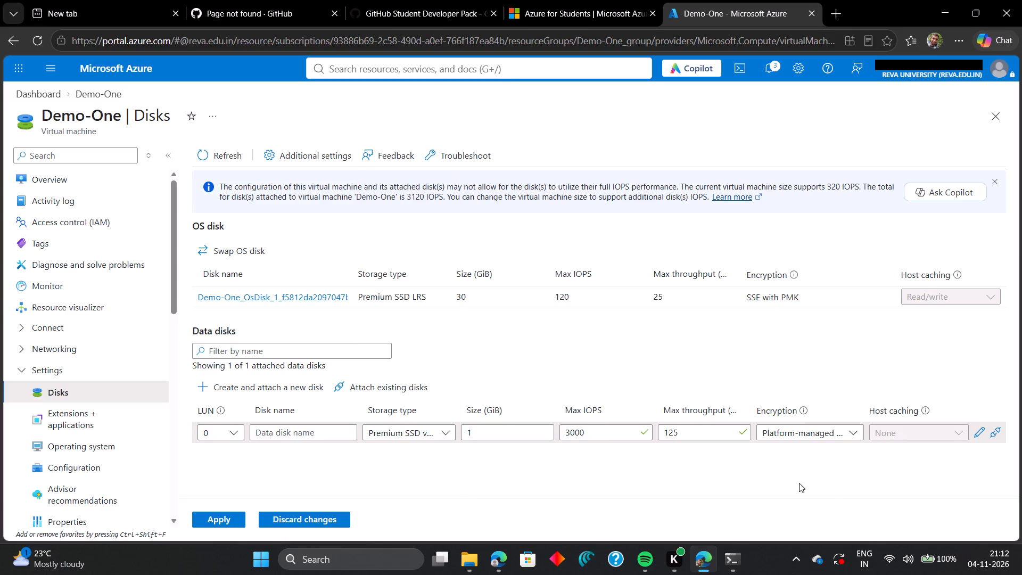
scroll(825, 487, "down", 4)
left_click(360, 391)
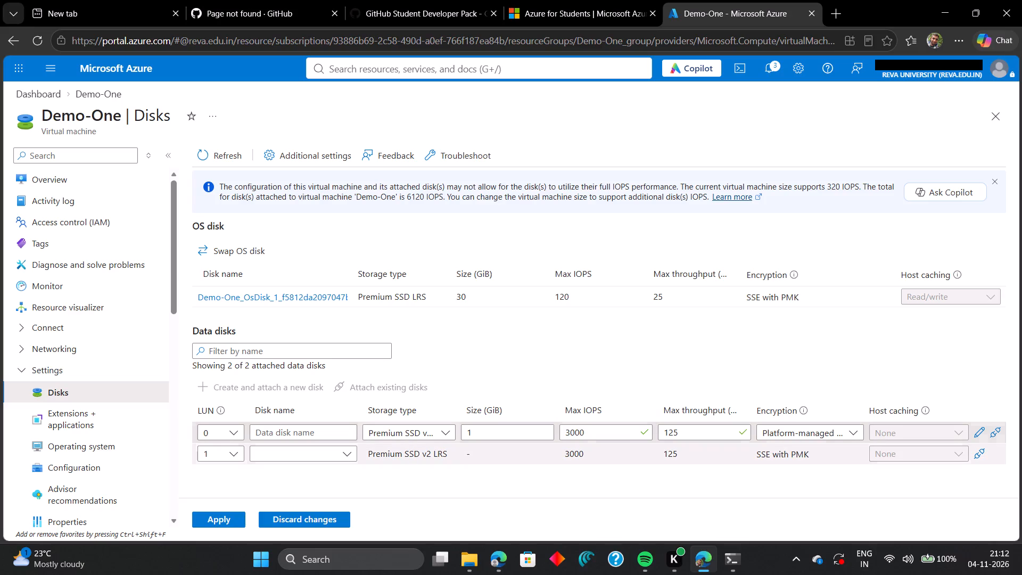
Open the full creation settings of the new data disk on LUN 0 and name it Demo-one.
left_click(983, 434)
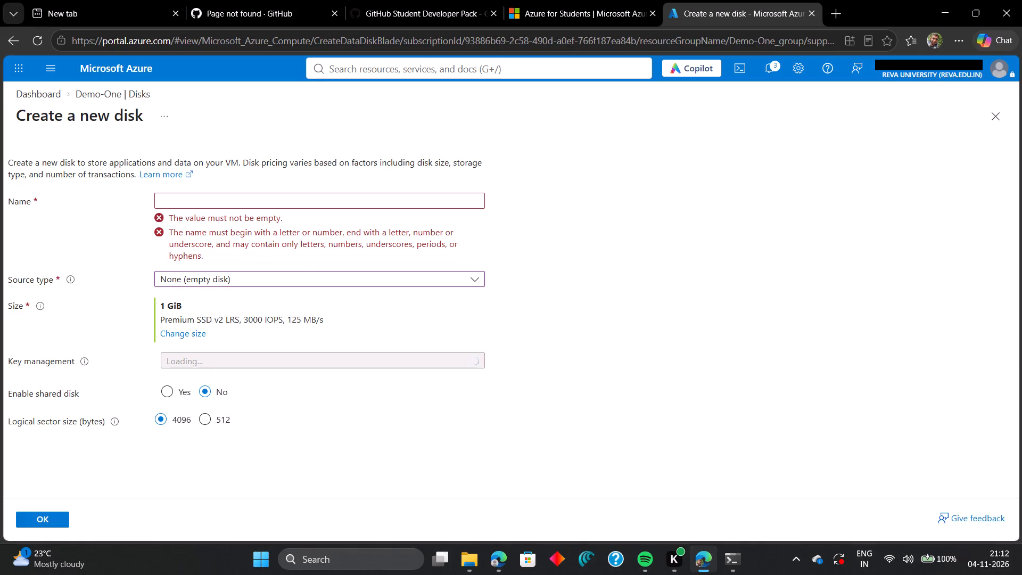
left_click(186, 201)
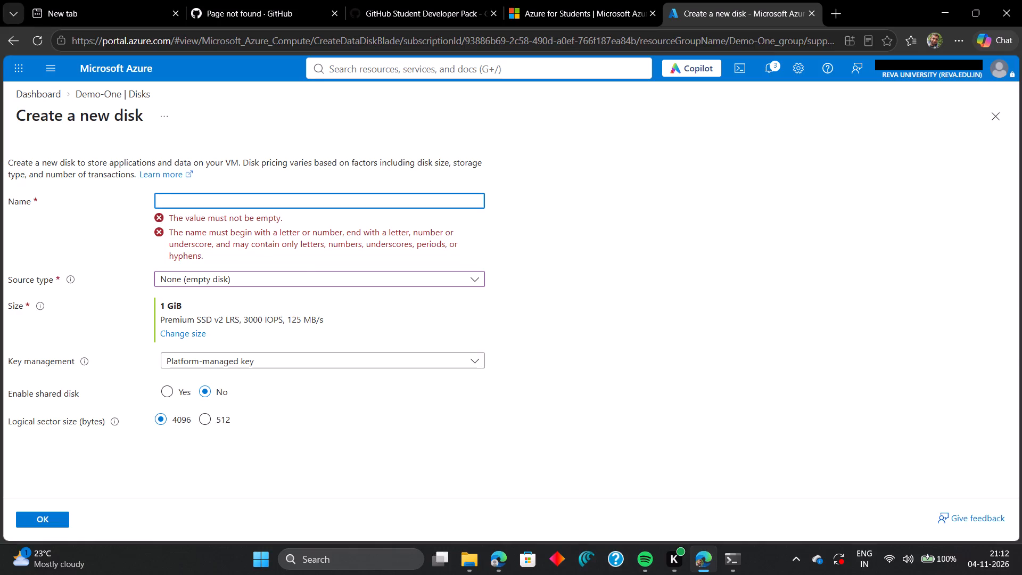
type("Dew")
key("BackSpace")
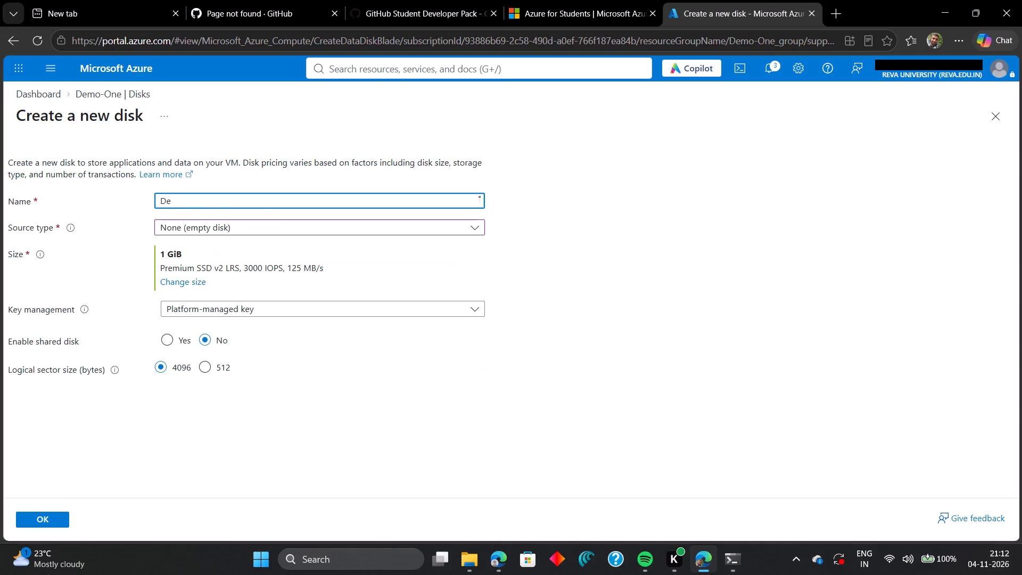
key("BackSpace")
type("emo")
key("minus")
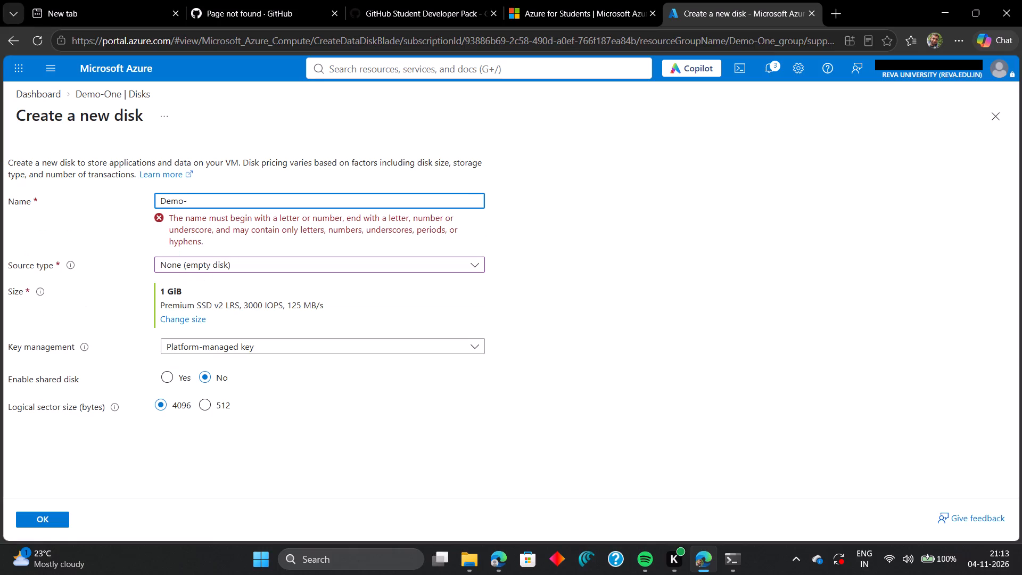
type("one")
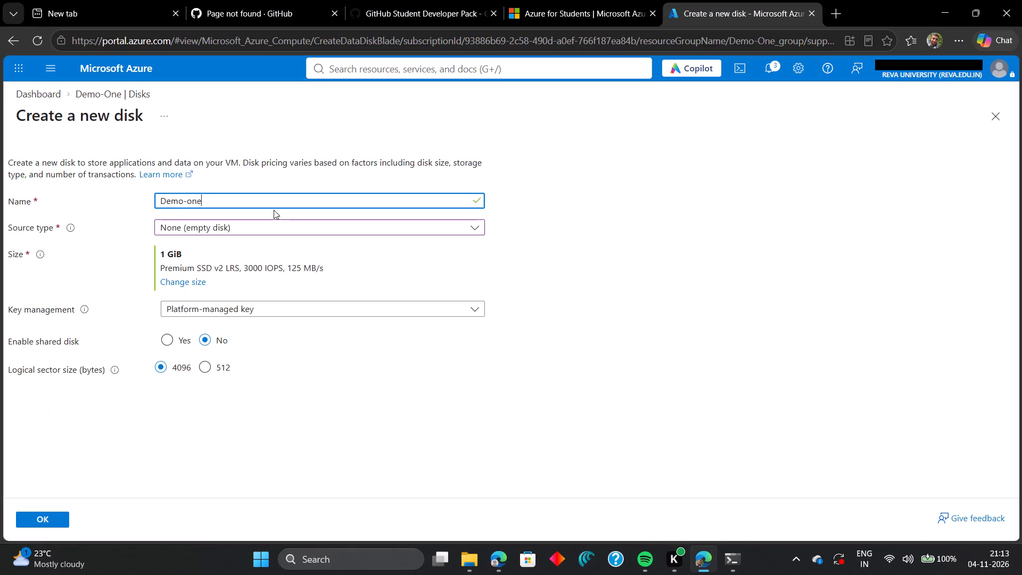
Configure the disk with source type Storage blob and a logical sector size of 512 bytes, and submit it.
left_click(259, 223)
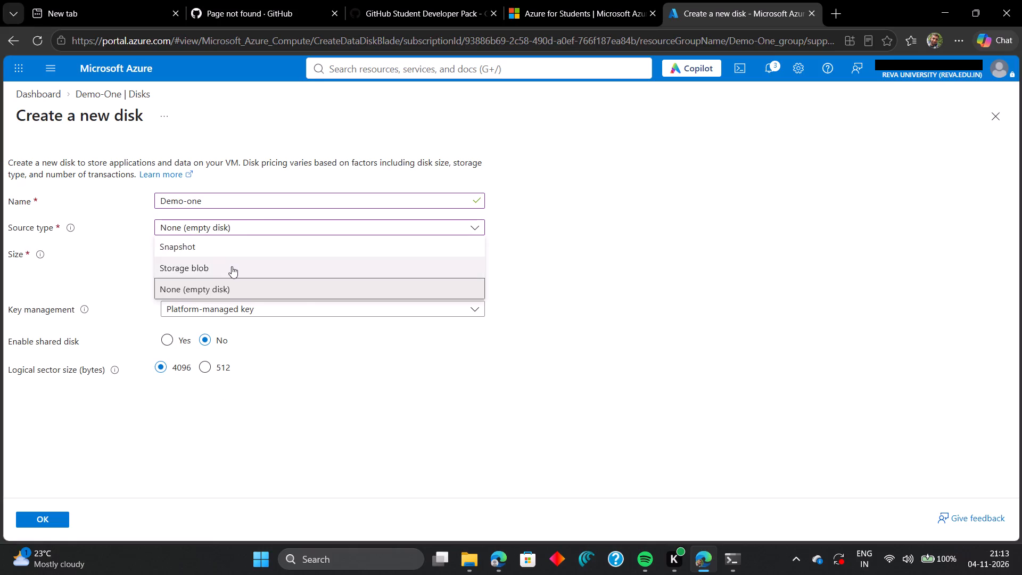
left_click(232, 266)
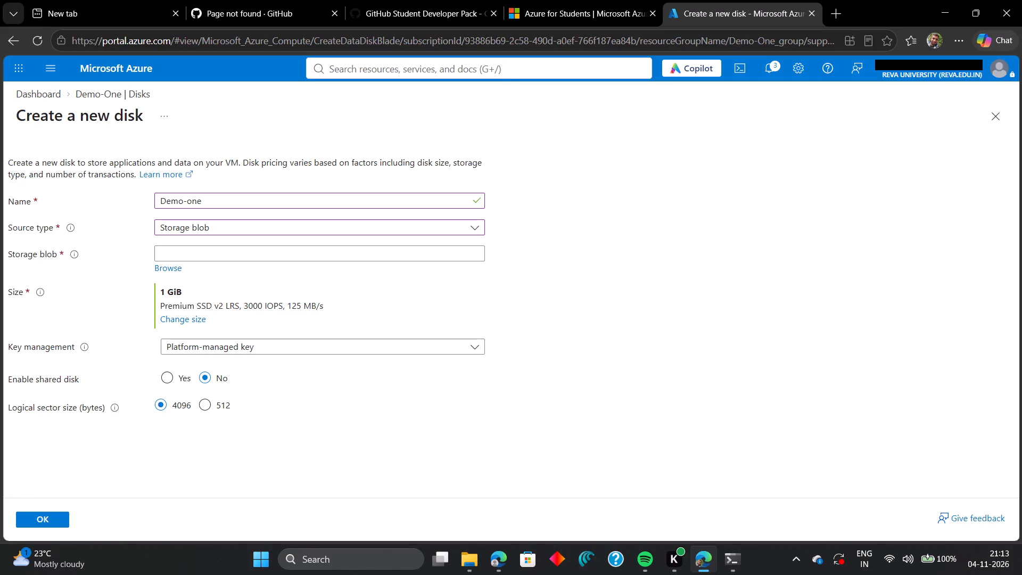
left_click(197, 336)
left_click(199, 348)
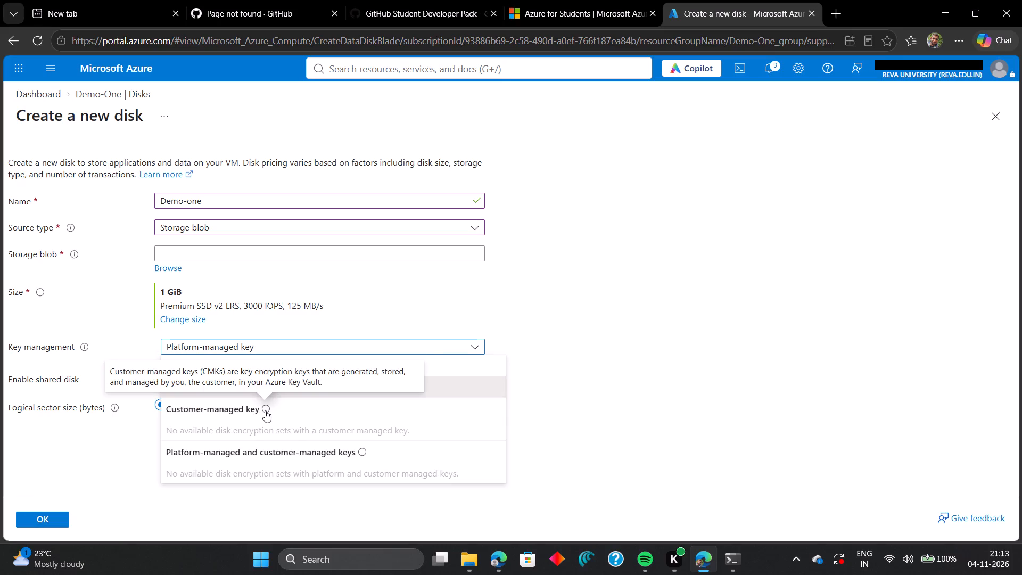
left_click(613, 325)
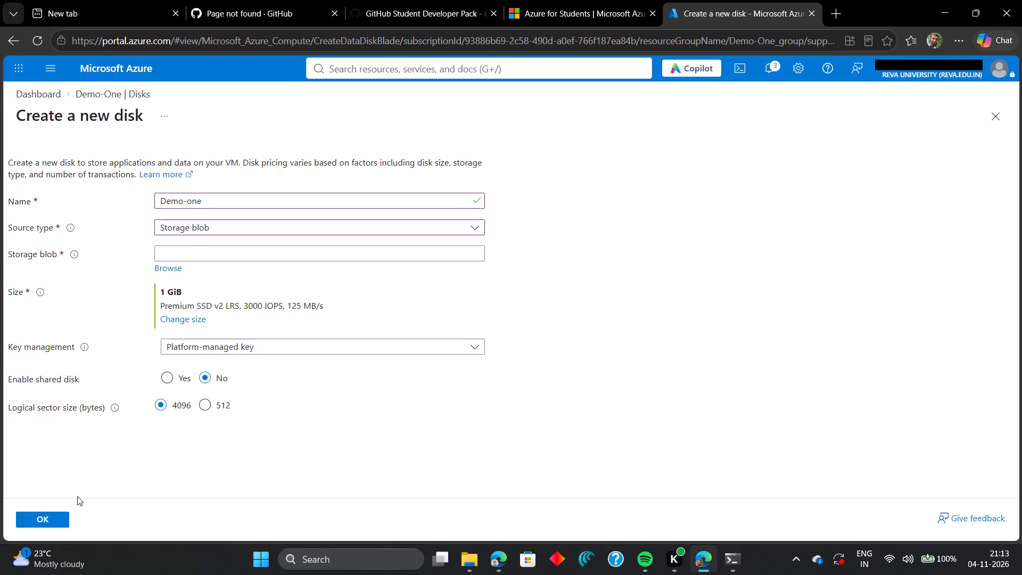
left_click(205, 409)
left_click(44, 518)
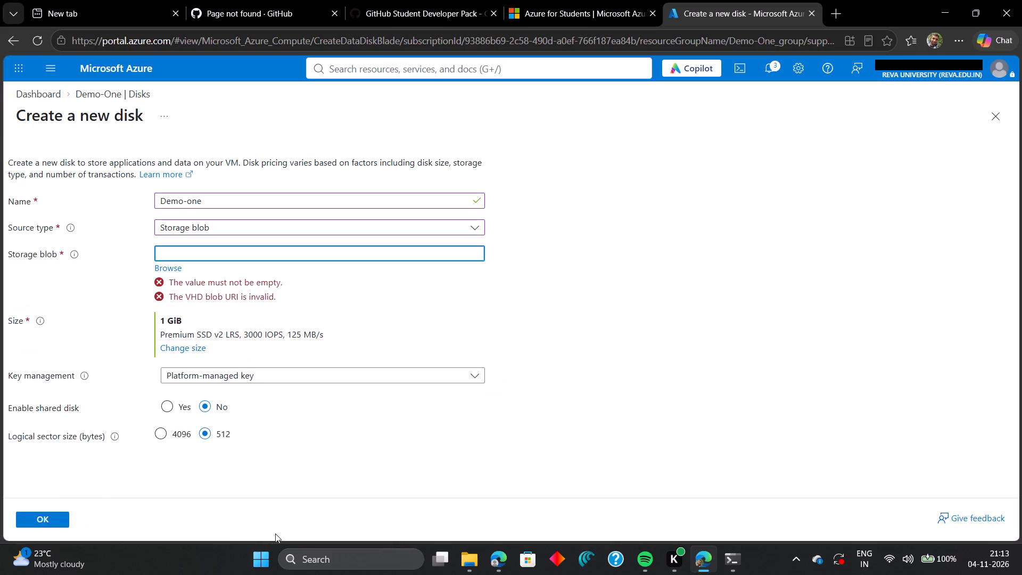
Browse for the disk's source storage blob and start creating a new storage account.
left_click(172, 265)
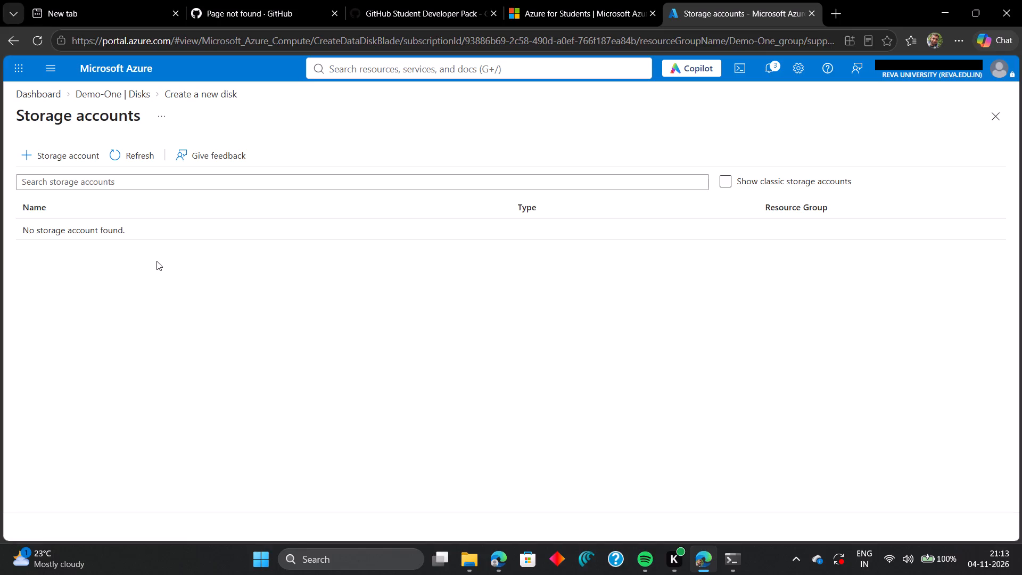
left_click(119, 232)
left_click(52, 149)
Name the new storage account demoone.
left_click(263, 173)
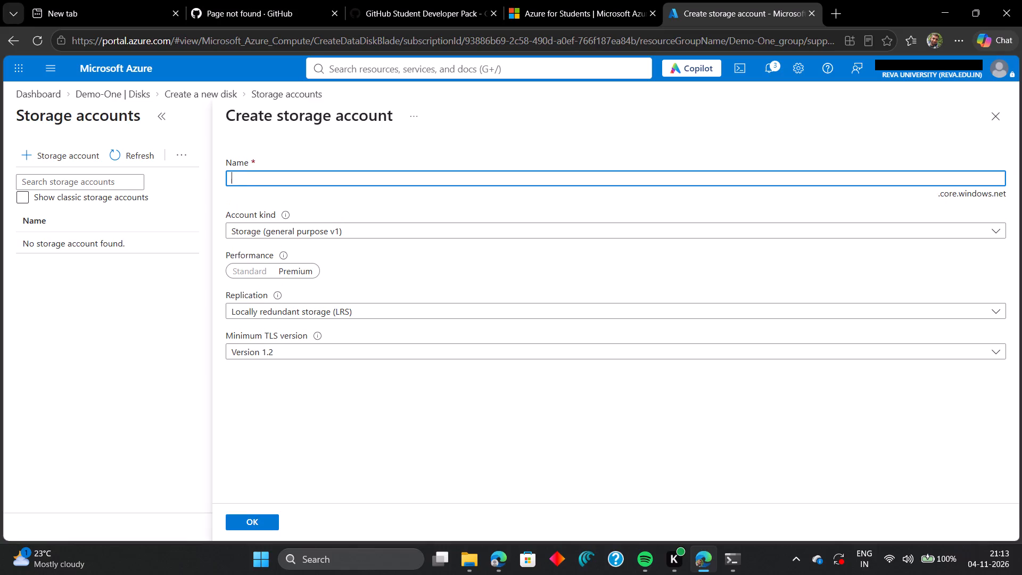
type("Demo-one")
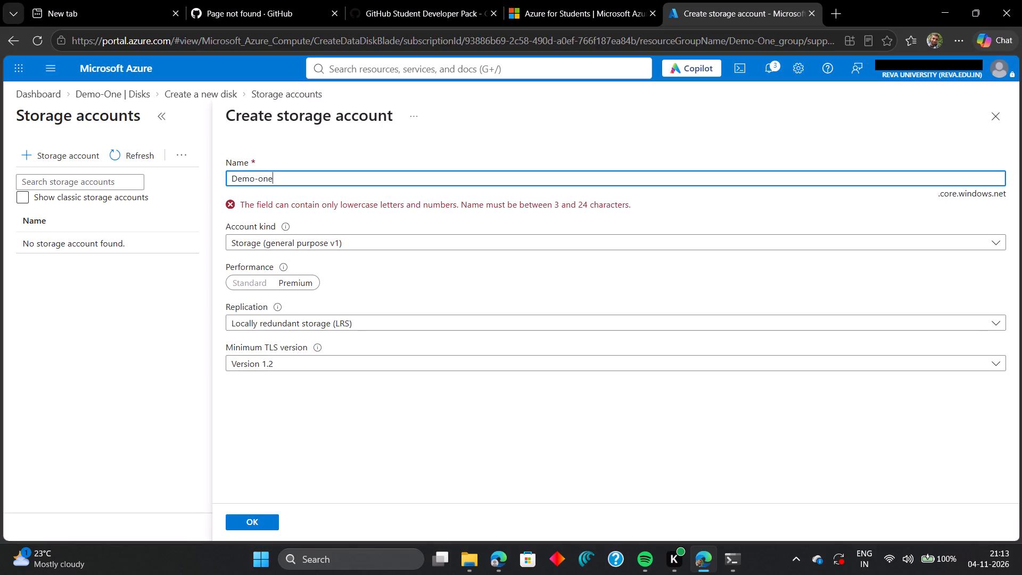
key("BackSpace")
key("BackSpace")
key("BackSpace")
key("BackSpace")
key("BackSpace")
key("BackSpace")
key("BackSpace")
key("BackSpace")
key("BackSpace")
key("BackSpace")
key("BackSpace")
key("BackSpace")
key("BackSpace")
key("BackSpace")
type("demoone")
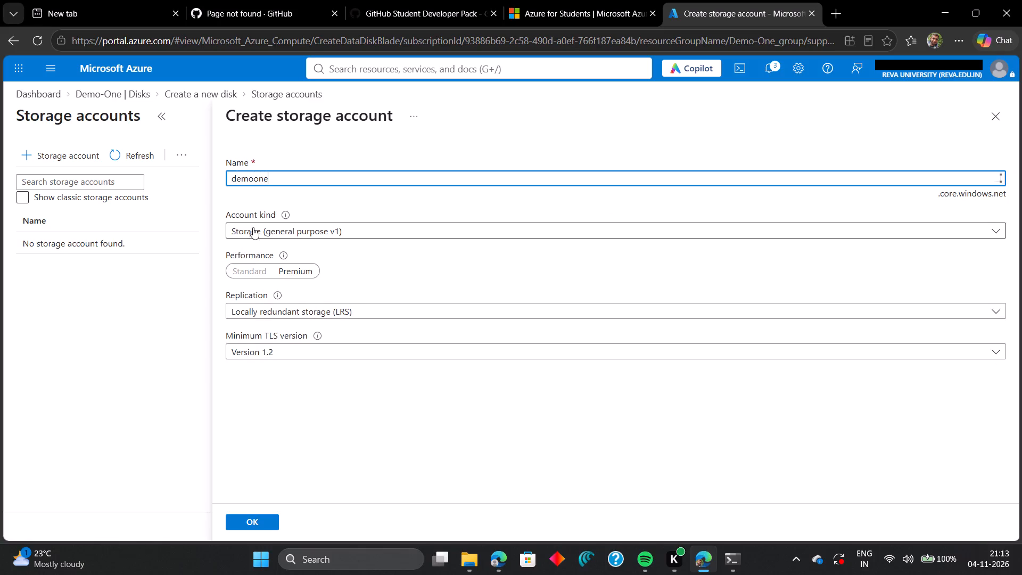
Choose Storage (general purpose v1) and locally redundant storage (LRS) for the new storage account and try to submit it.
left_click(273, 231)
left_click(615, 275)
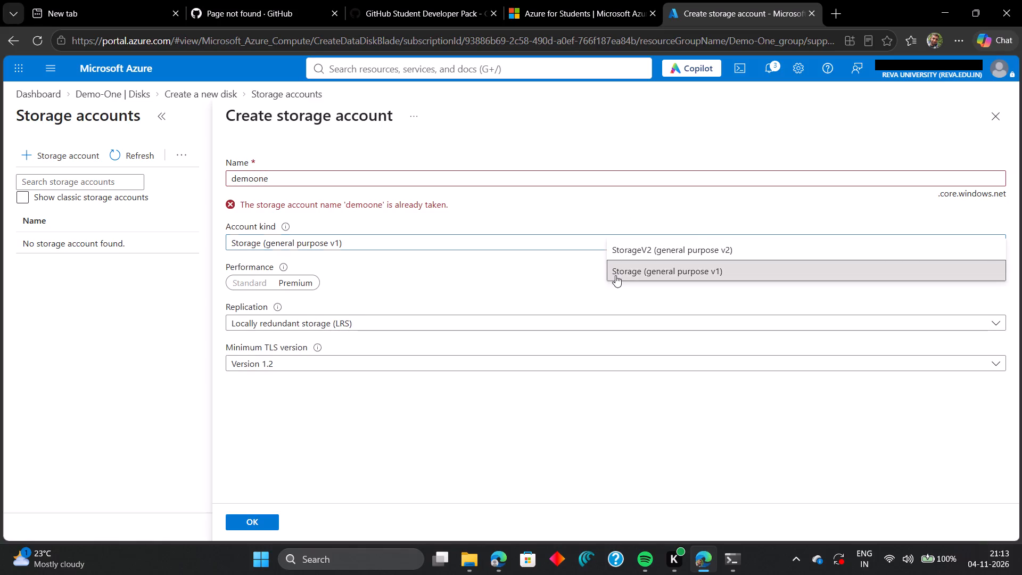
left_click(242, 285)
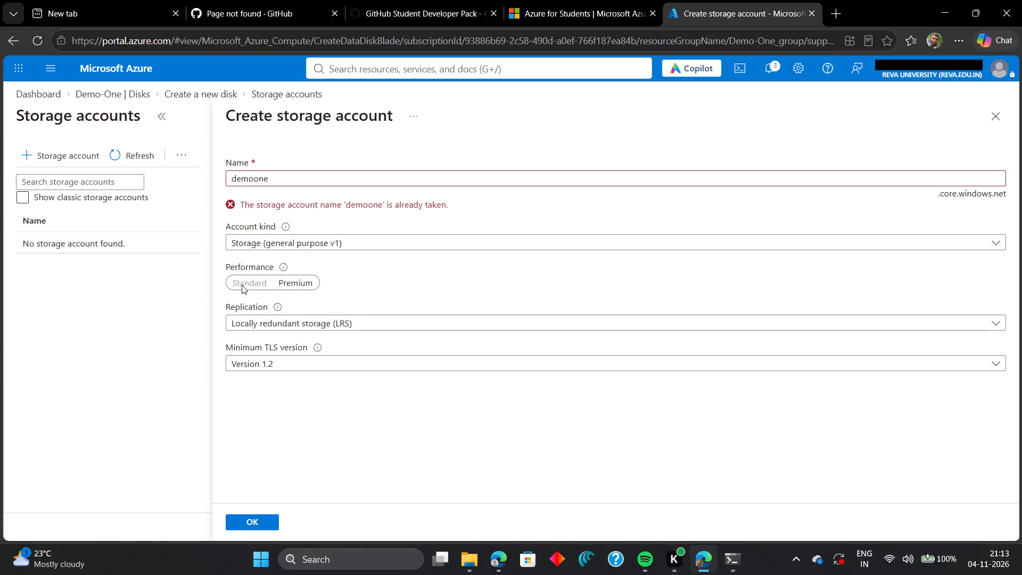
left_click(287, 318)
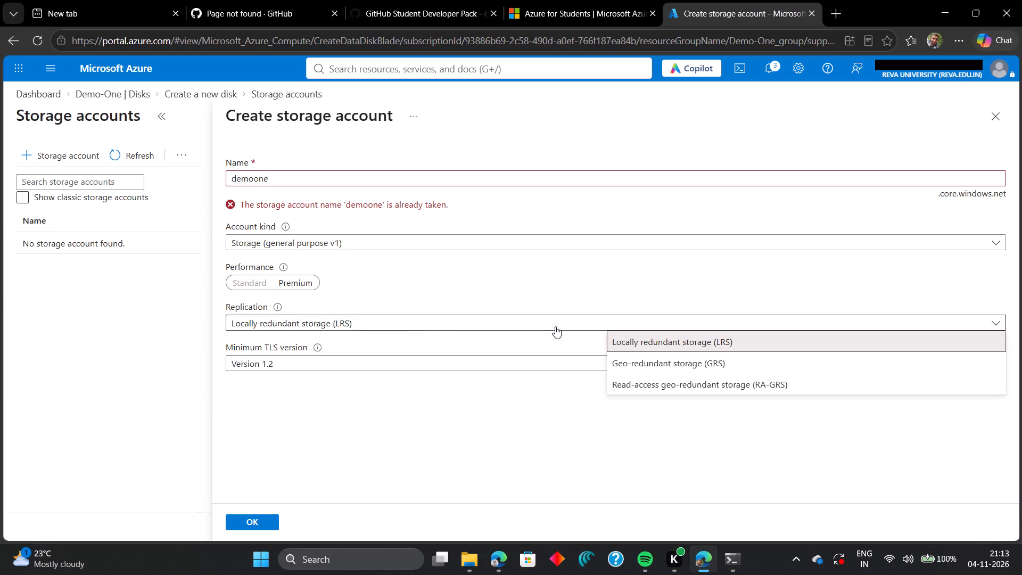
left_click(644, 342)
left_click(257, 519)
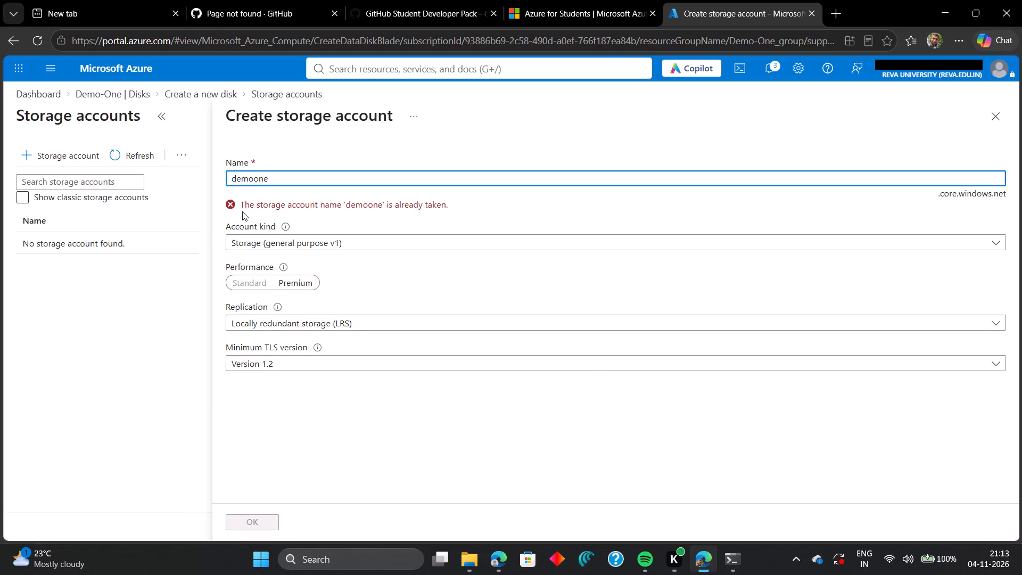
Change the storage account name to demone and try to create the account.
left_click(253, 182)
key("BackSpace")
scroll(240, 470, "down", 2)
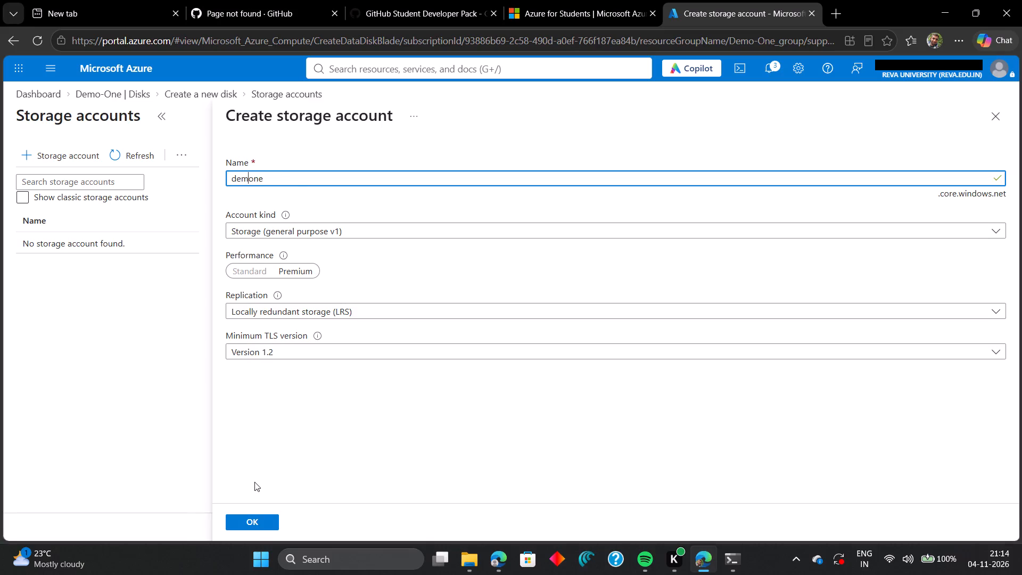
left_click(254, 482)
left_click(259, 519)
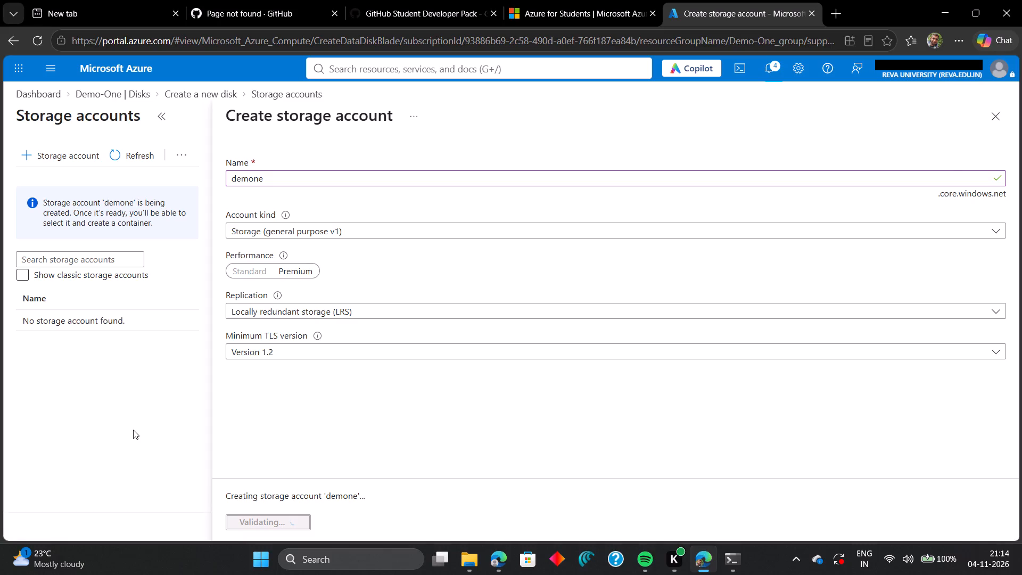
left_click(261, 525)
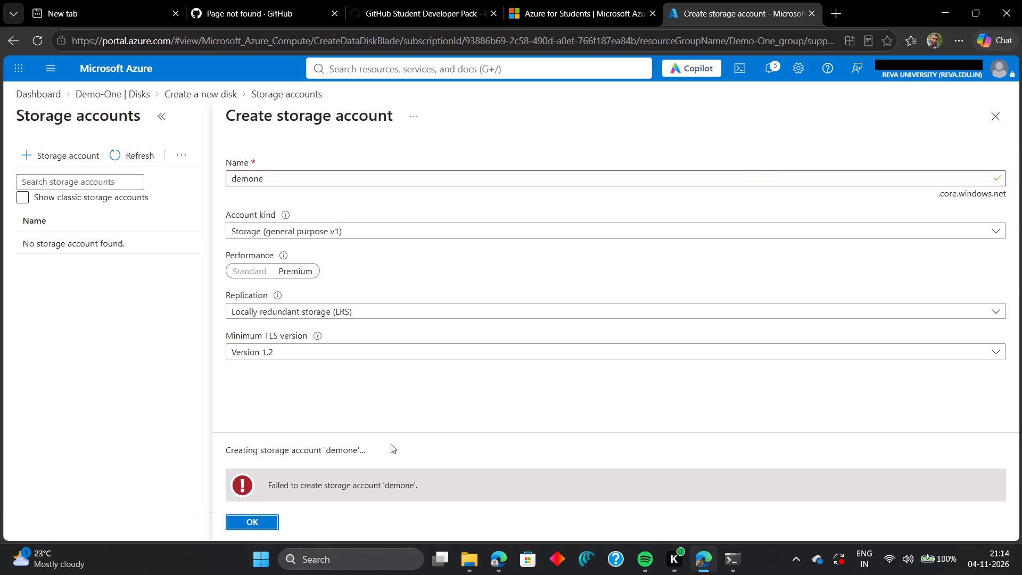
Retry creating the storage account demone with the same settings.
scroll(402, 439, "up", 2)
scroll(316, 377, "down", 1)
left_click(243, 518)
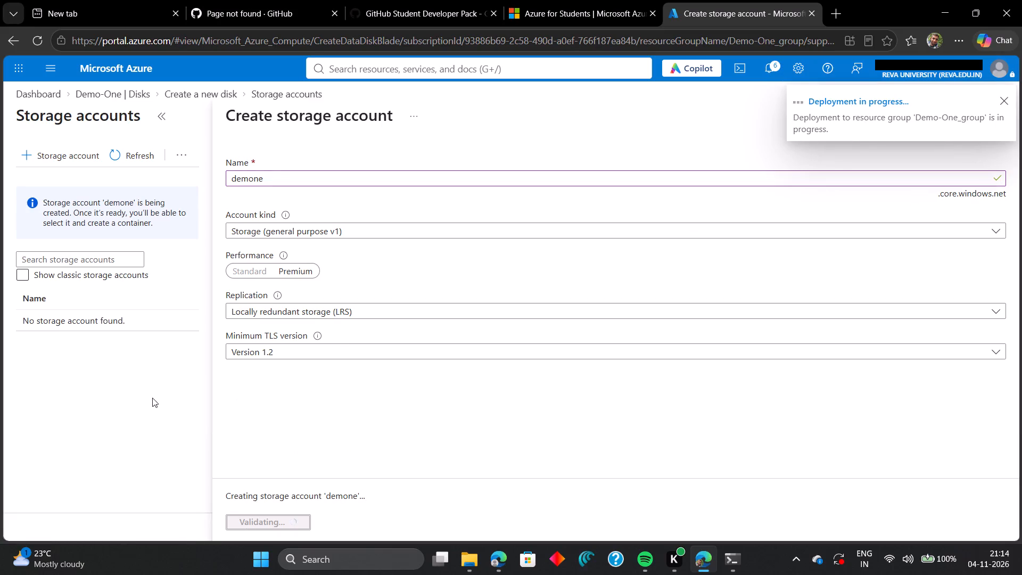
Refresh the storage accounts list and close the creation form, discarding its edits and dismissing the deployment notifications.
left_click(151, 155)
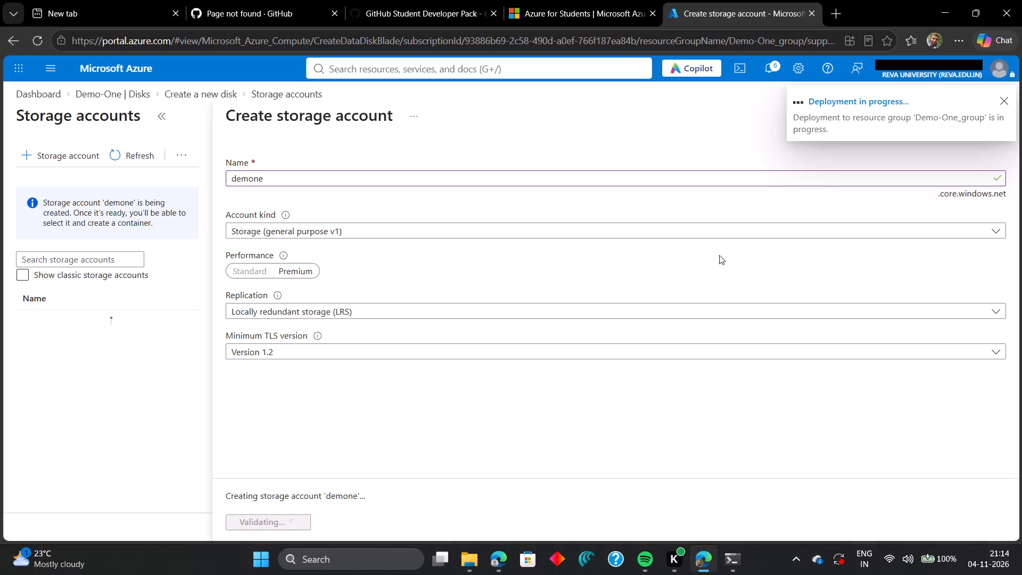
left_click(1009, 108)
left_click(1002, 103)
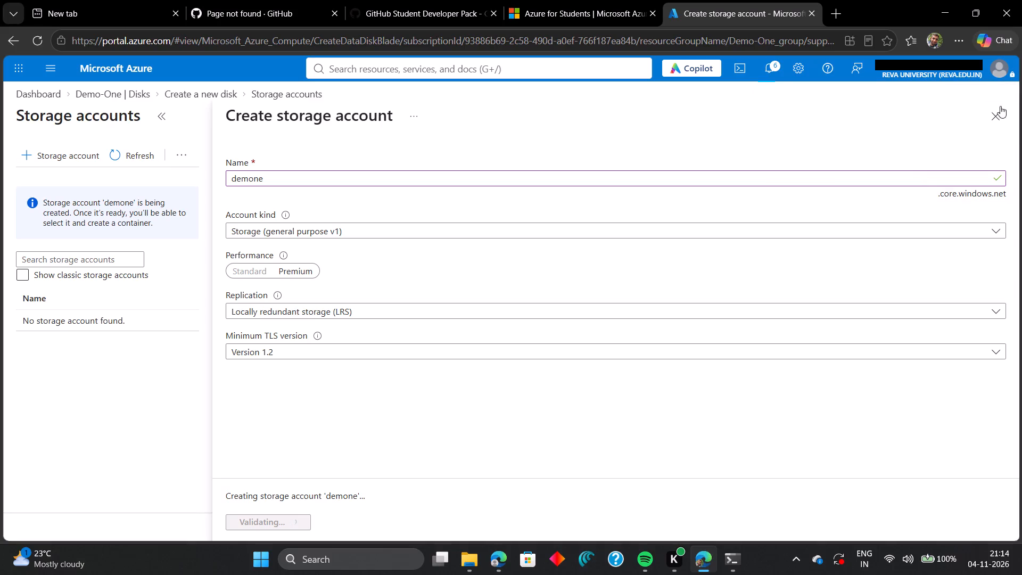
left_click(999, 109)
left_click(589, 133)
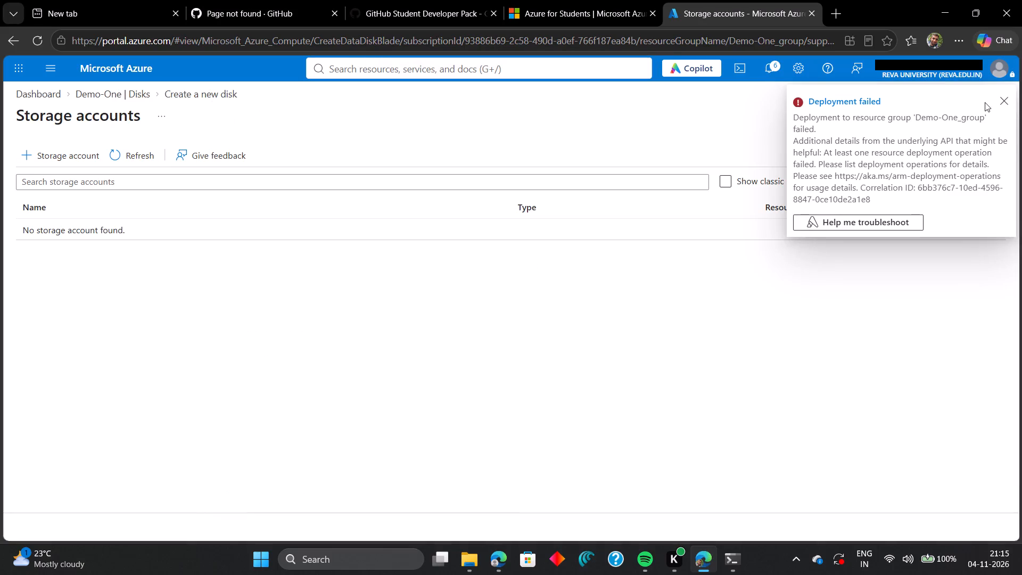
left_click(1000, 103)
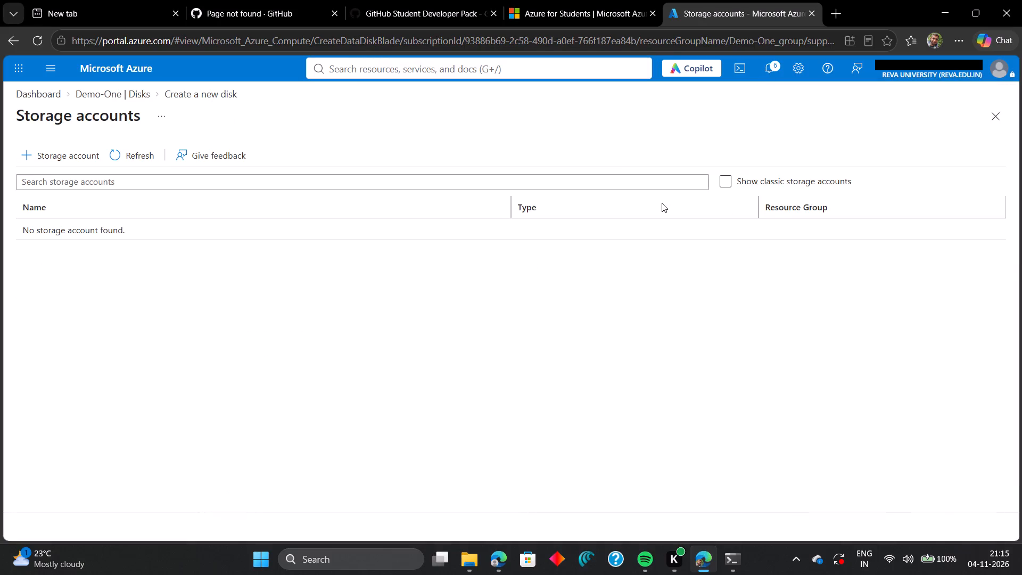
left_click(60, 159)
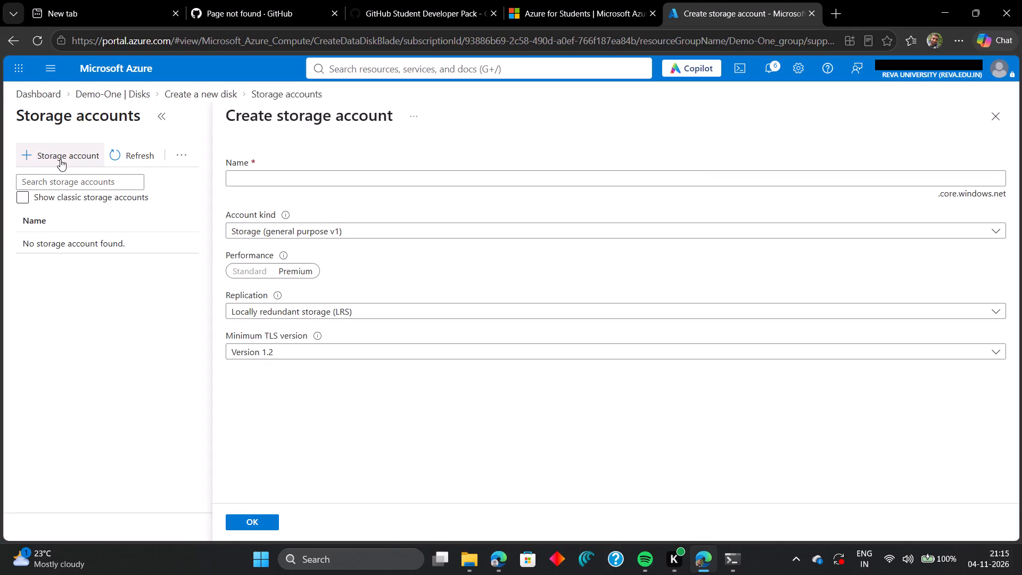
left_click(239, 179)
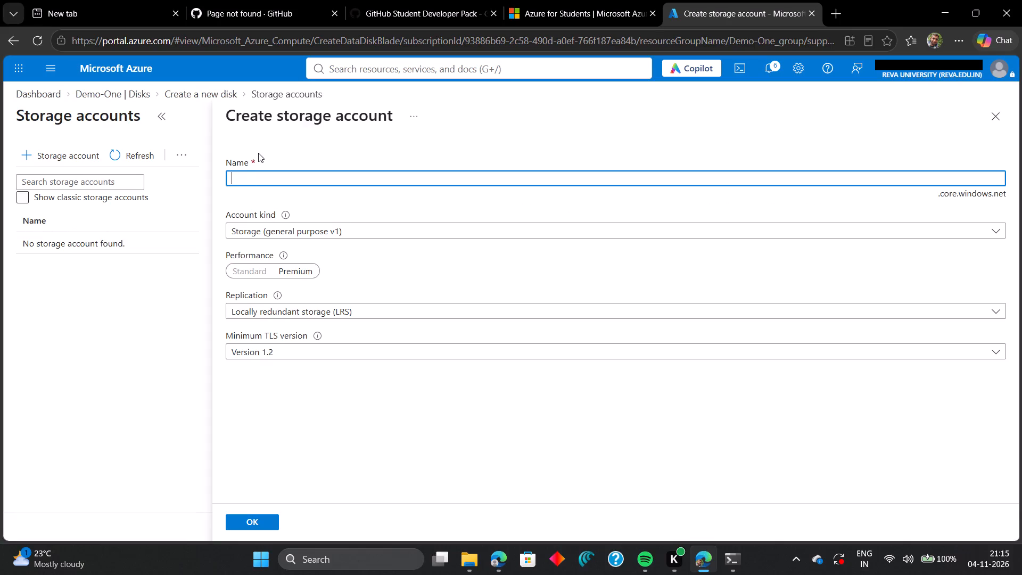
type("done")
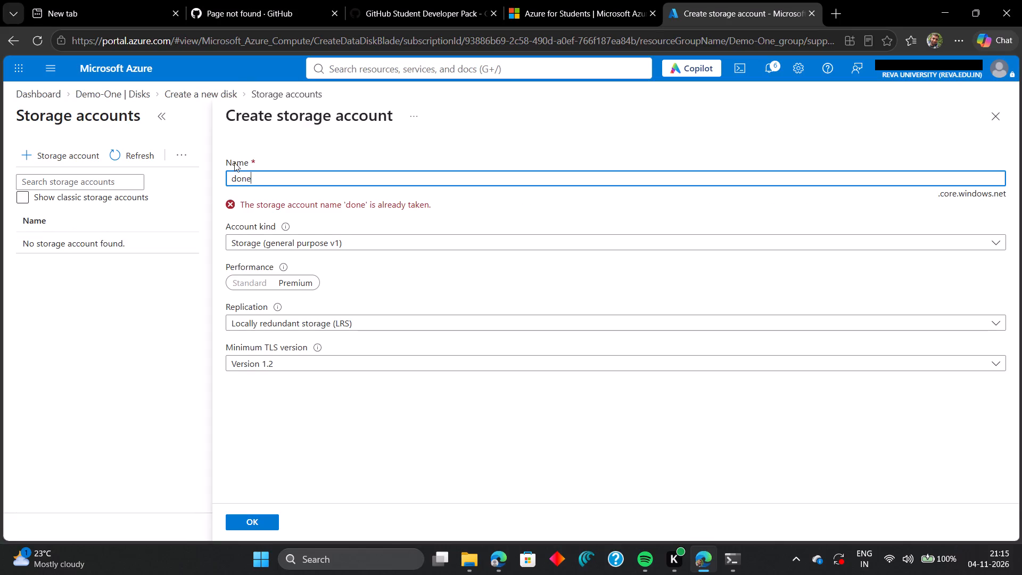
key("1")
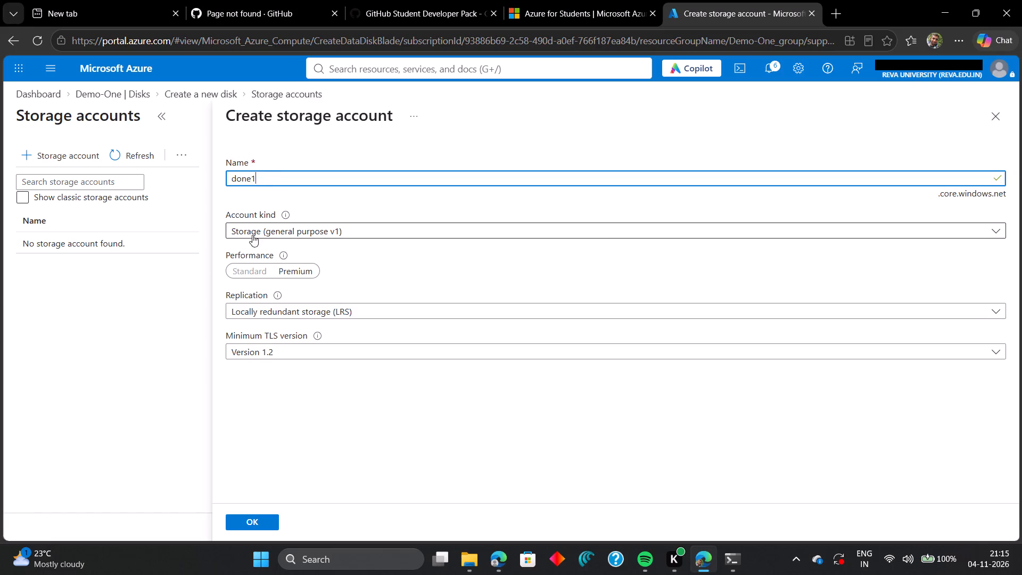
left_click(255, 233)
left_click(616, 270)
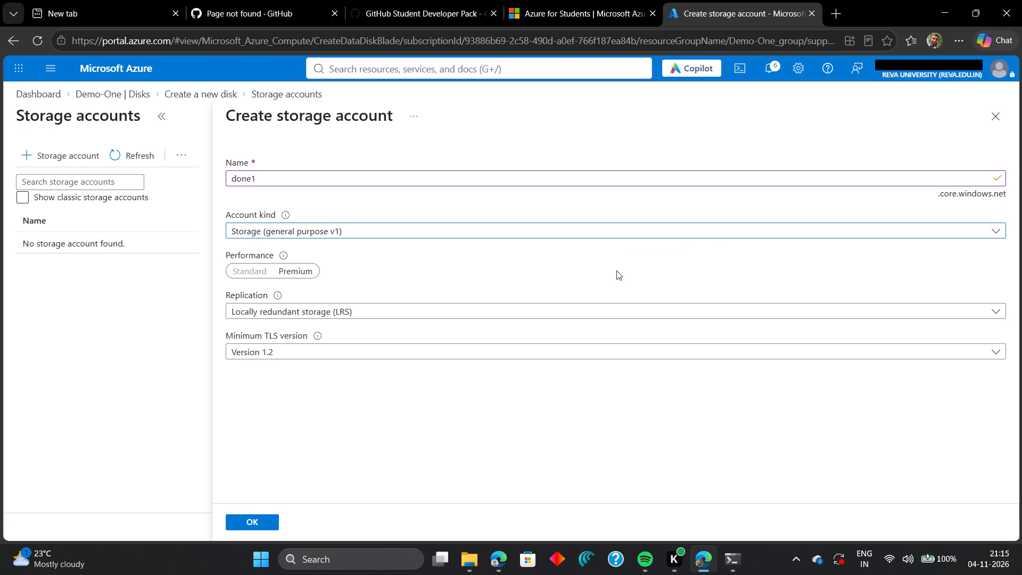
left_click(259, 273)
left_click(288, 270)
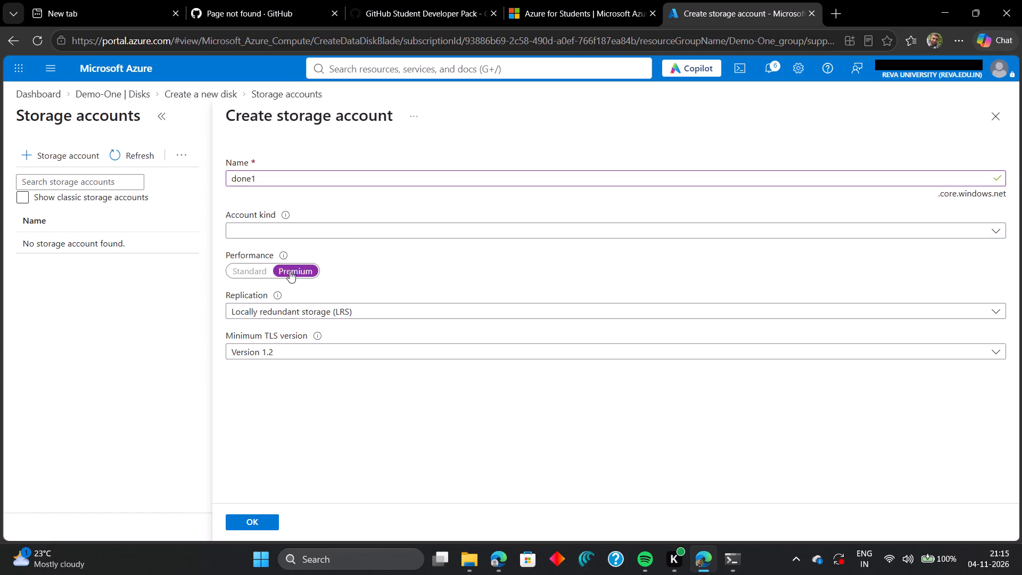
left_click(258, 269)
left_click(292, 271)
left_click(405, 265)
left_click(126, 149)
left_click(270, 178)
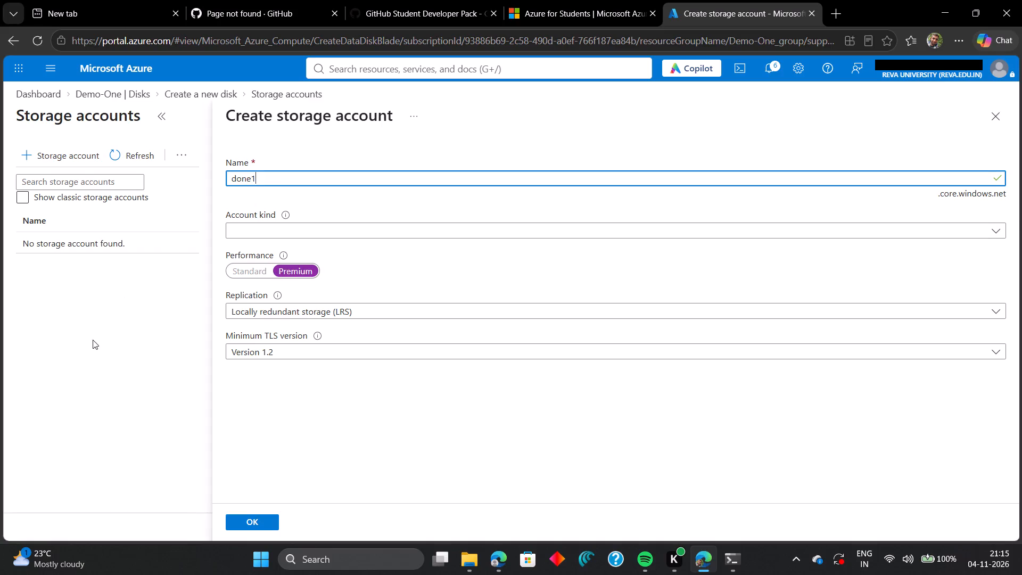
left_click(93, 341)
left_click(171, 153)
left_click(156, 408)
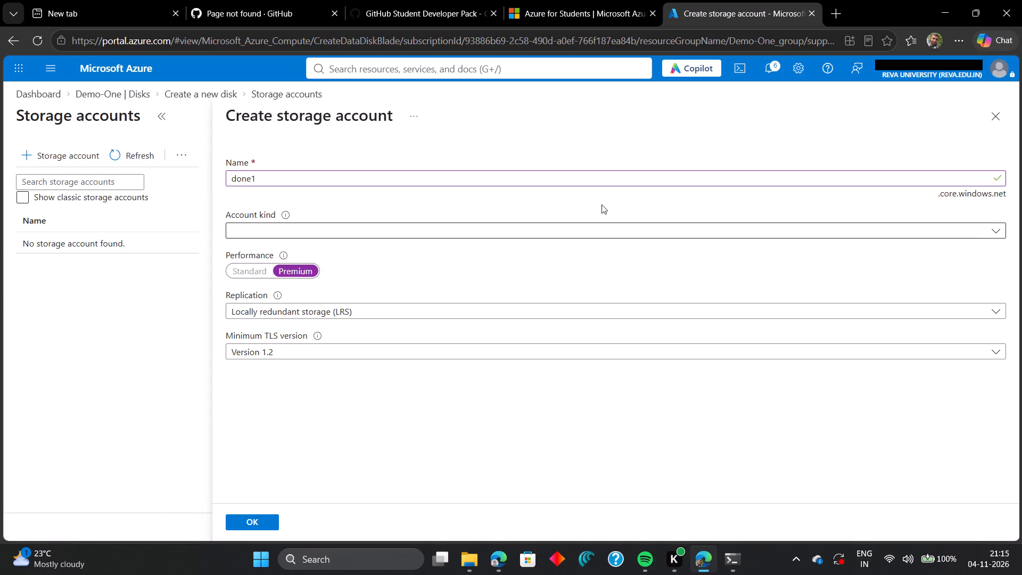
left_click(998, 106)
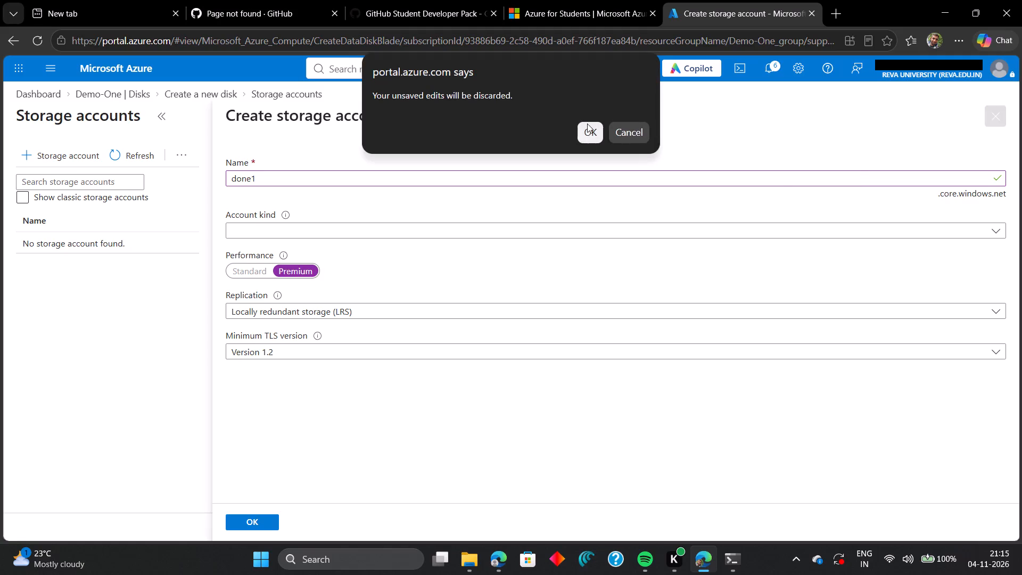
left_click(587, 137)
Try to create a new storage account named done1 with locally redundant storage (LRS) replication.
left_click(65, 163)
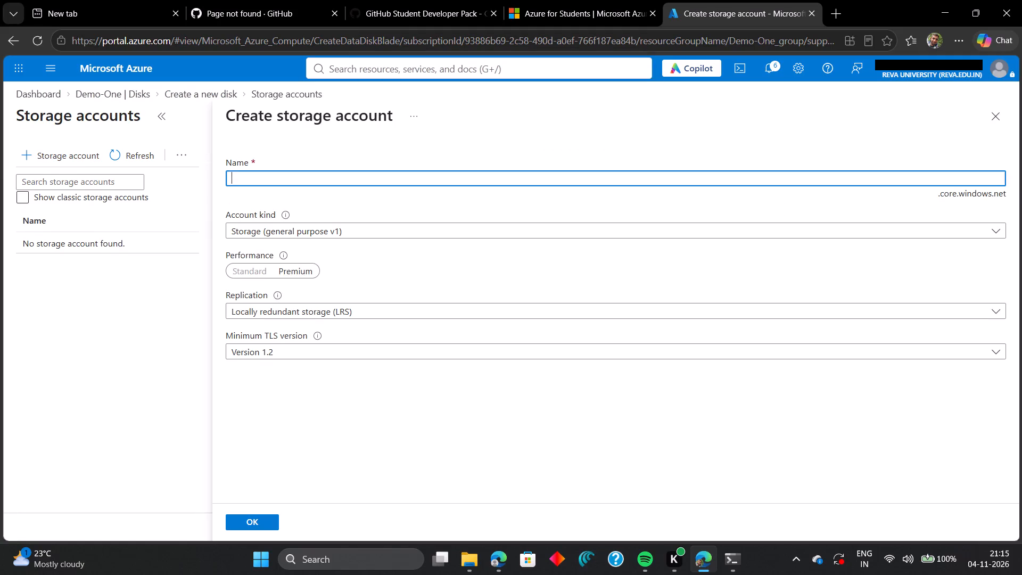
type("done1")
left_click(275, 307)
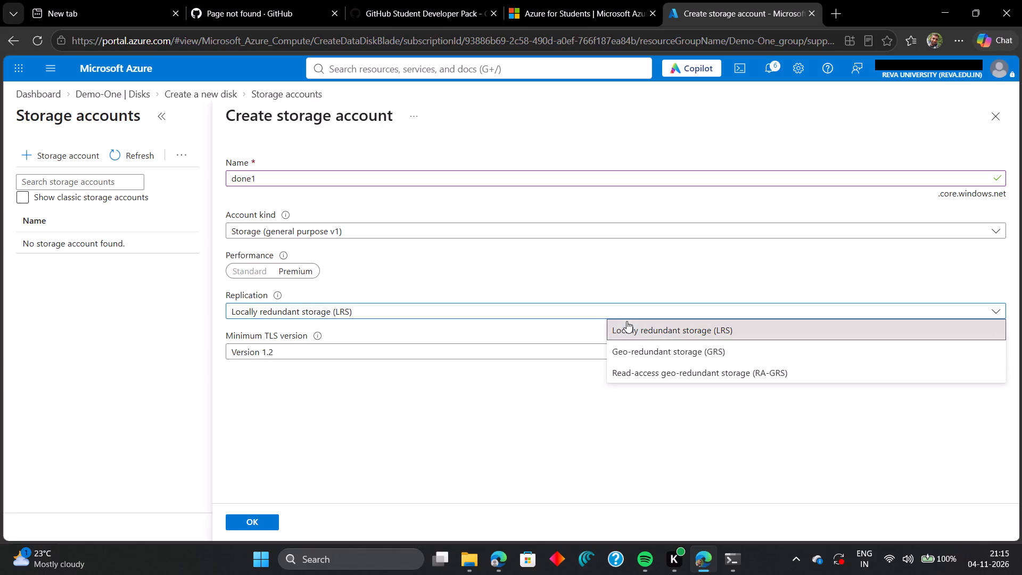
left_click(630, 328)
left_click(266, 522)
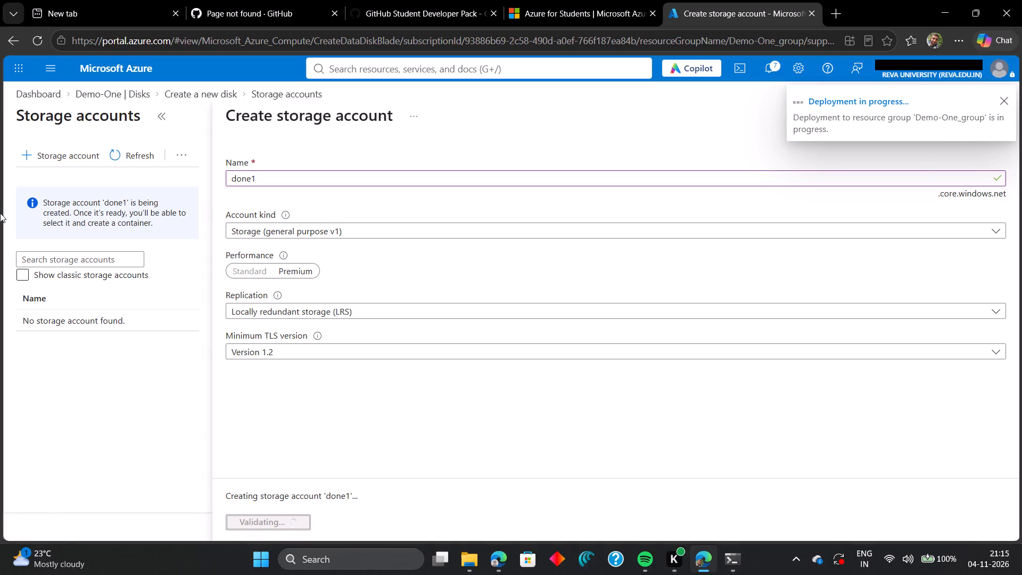
Return to the portal home page, discarding the storage account edits, and open the Demo-One virtual machine.
left_click(53, 74)
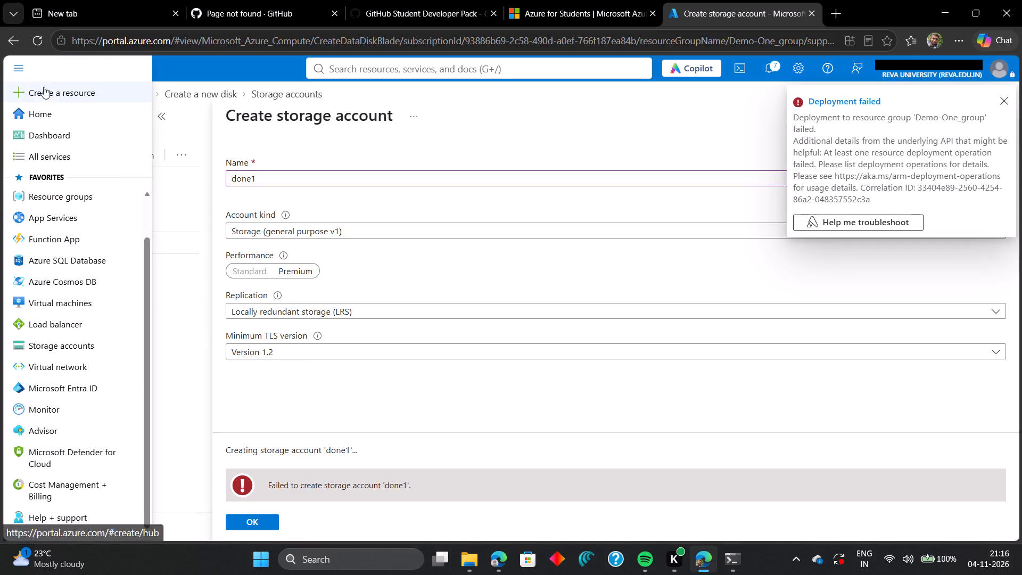
left_click(46, 109)
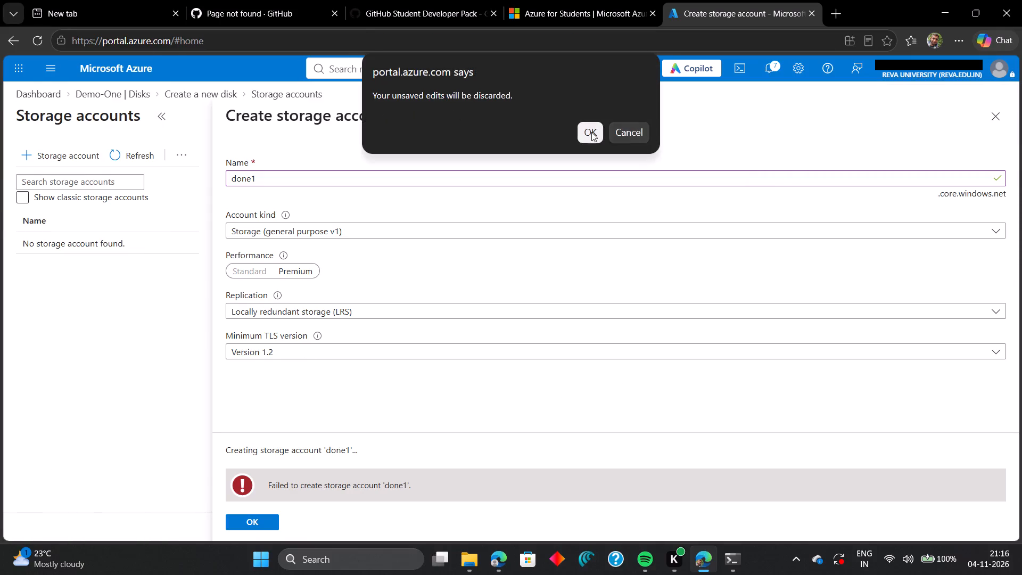
left_click(590, 132)
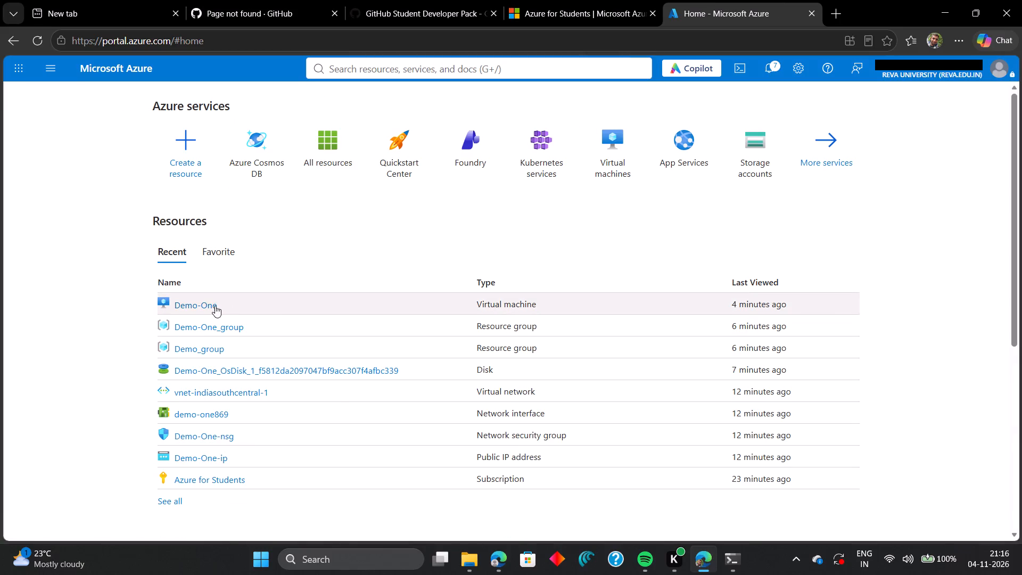
left_click(197, 301)
Start the Demo-One virtual machine.
left_click(275, 158)
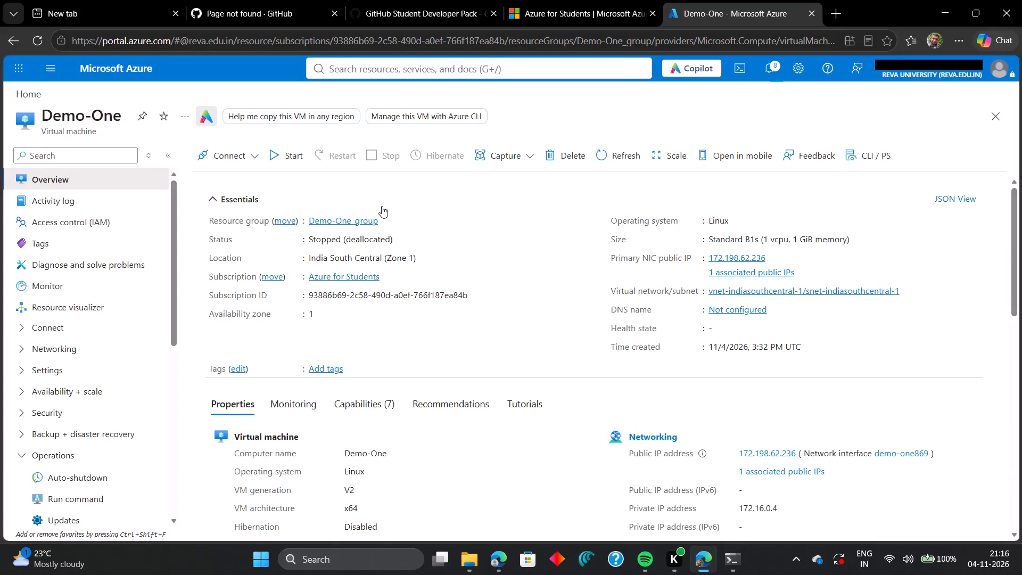
left_click(274, 159)
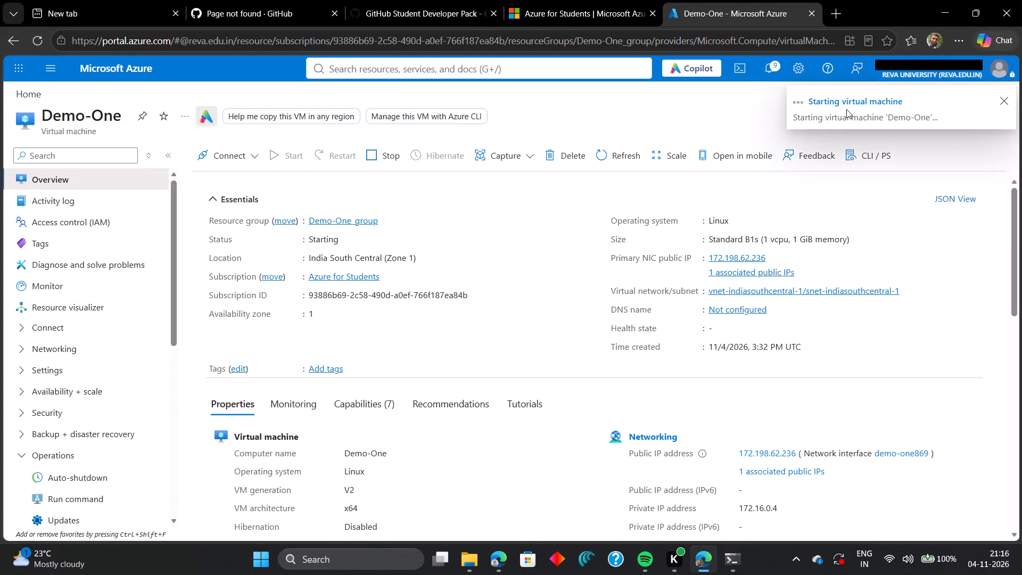
Start a new storage account from the storage accounts list and name it done1.
left_click(838, 104)
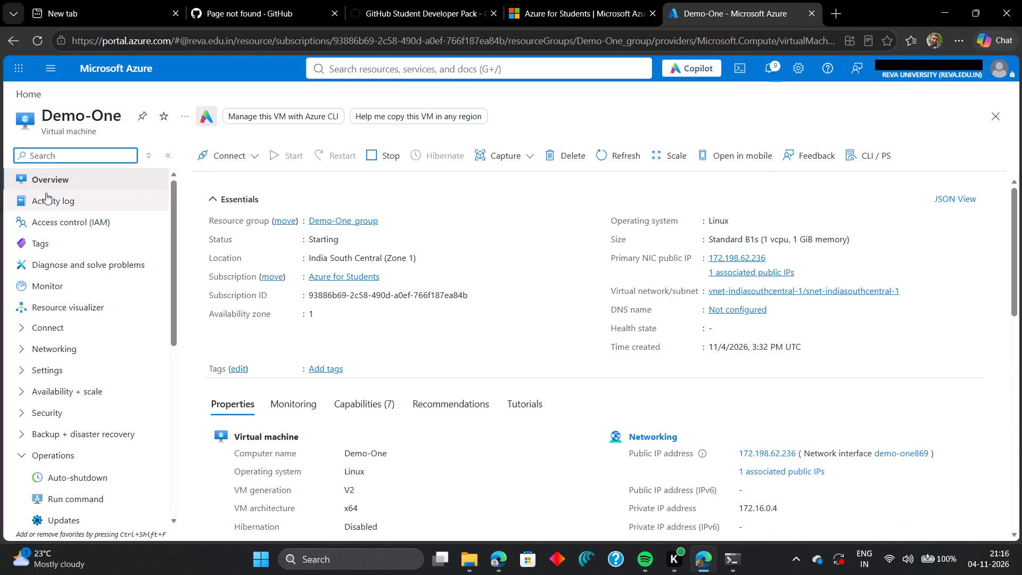
left_click(46, 68)
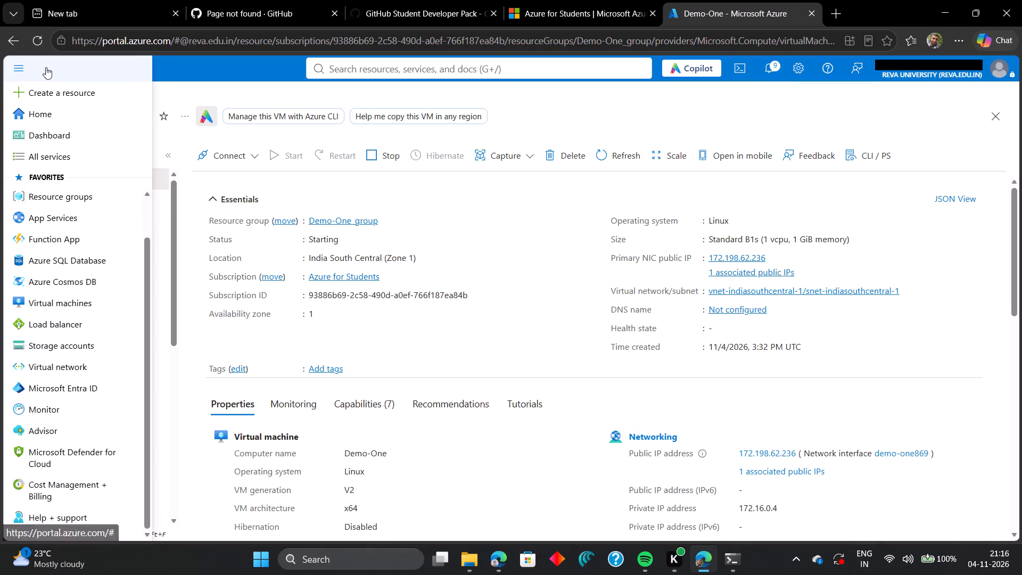
left_click(38, 338)
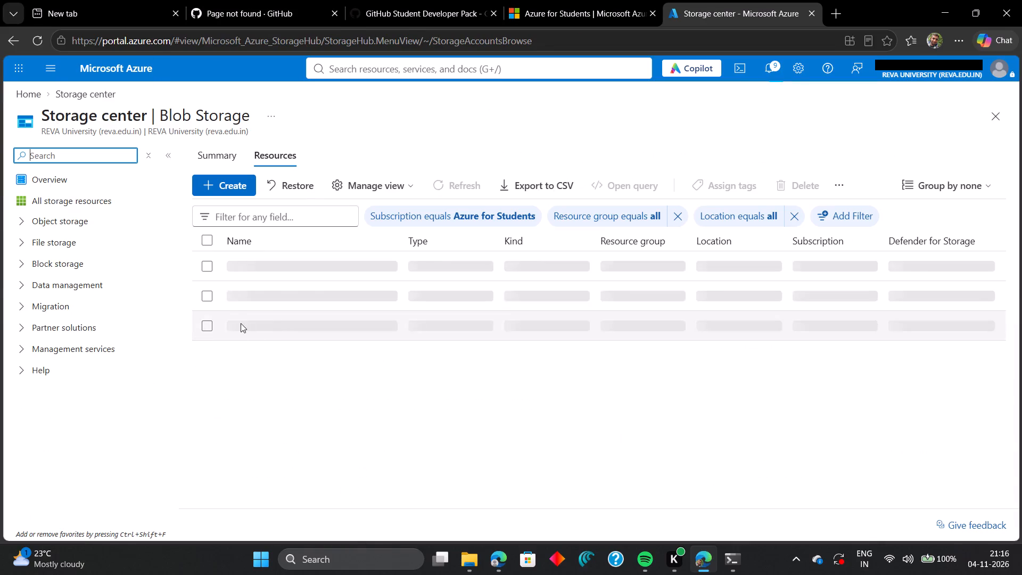
left_click(212, 185)
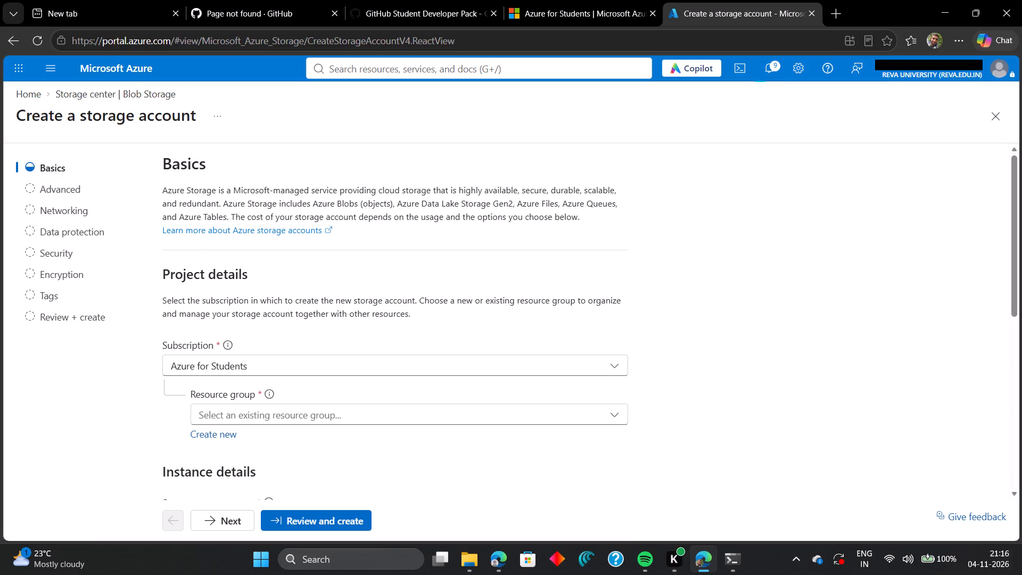
scroll(290, 287, "down", 3)
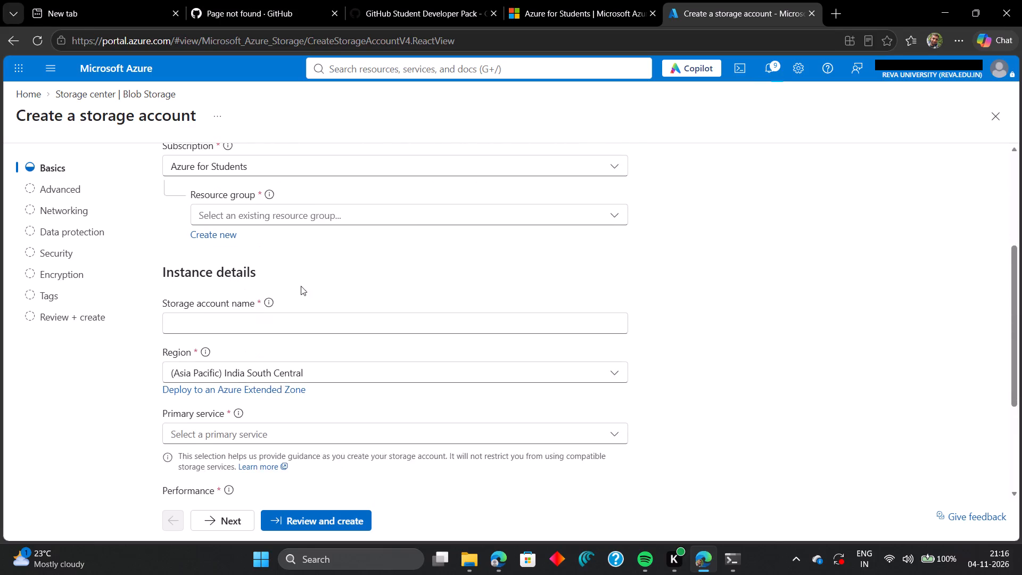
scroll(390, 280, "down", 2)
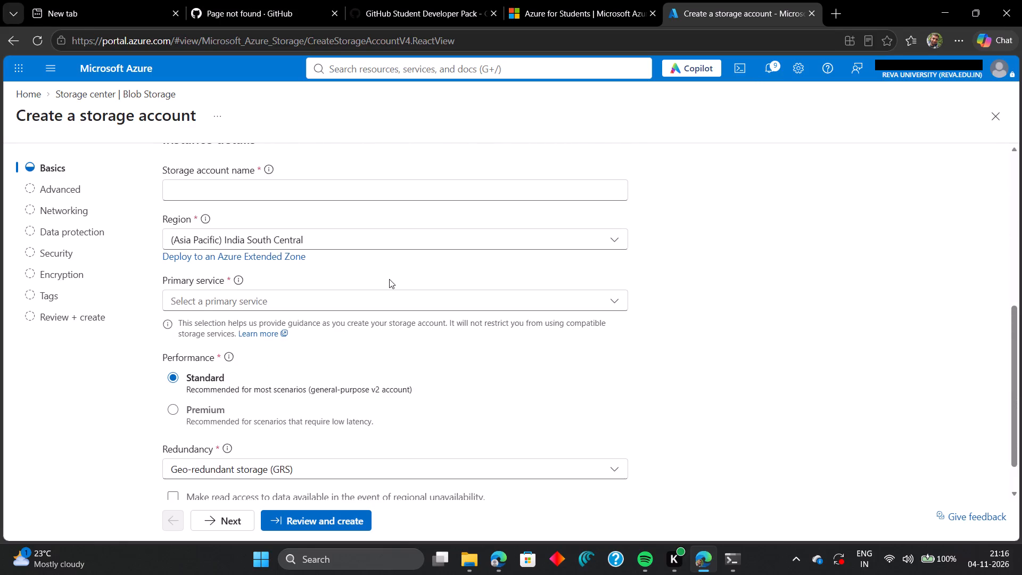
scroll(389, 279, "down", 3)
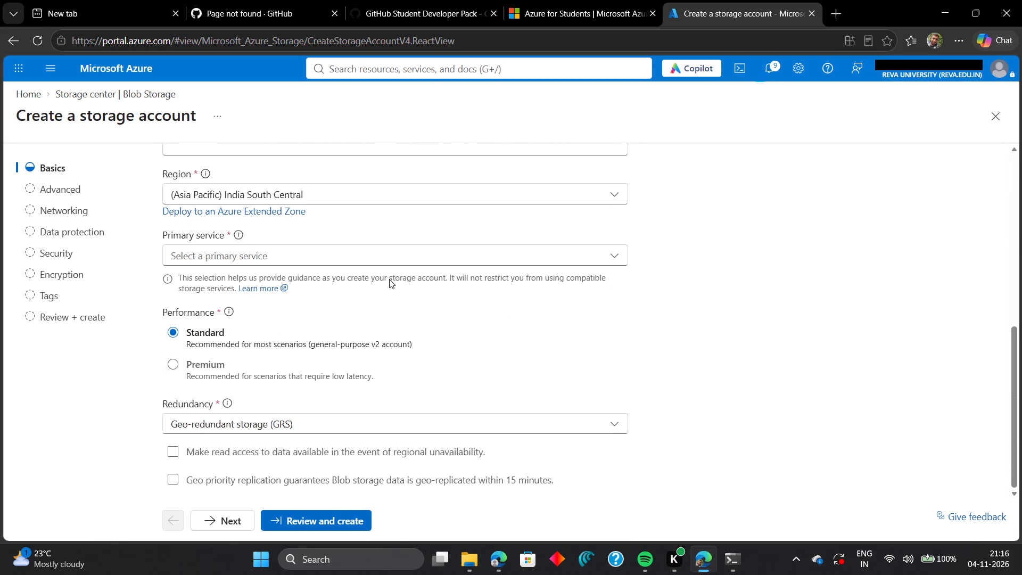
scroll(389, 279, "up", 2)
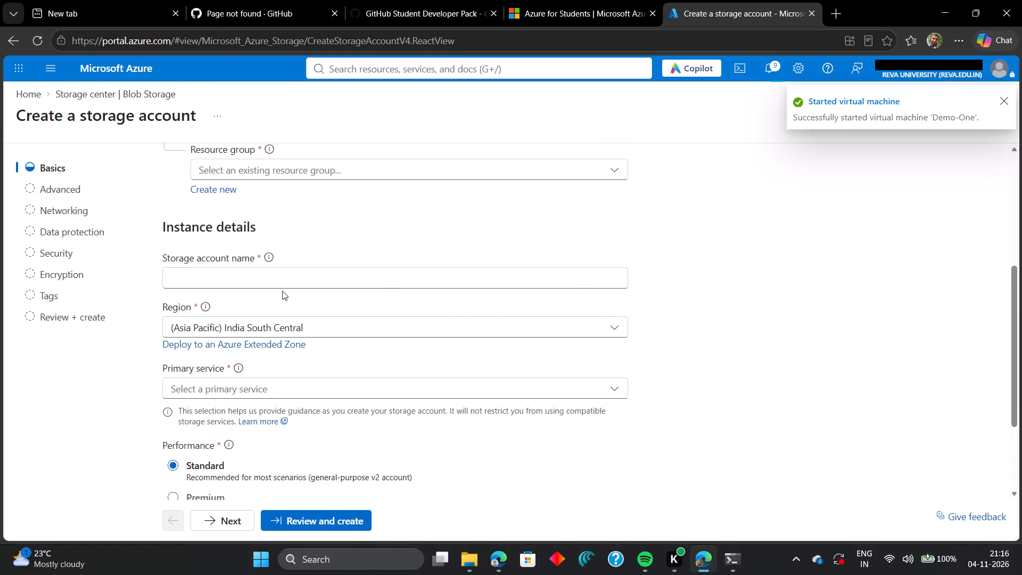
left_click(271, 284)
type("done1")
Set the storage account's performance to Standard and its redundancy to Locally redundant storage (LRS).
scroll(500, 254, "up", 3)
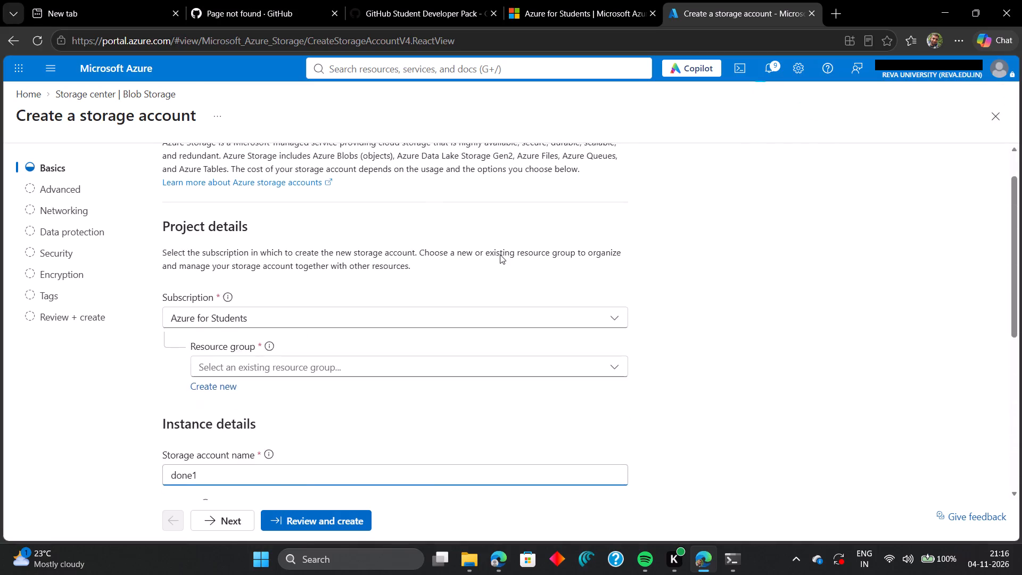
scroll(500, 254, "up", 2)
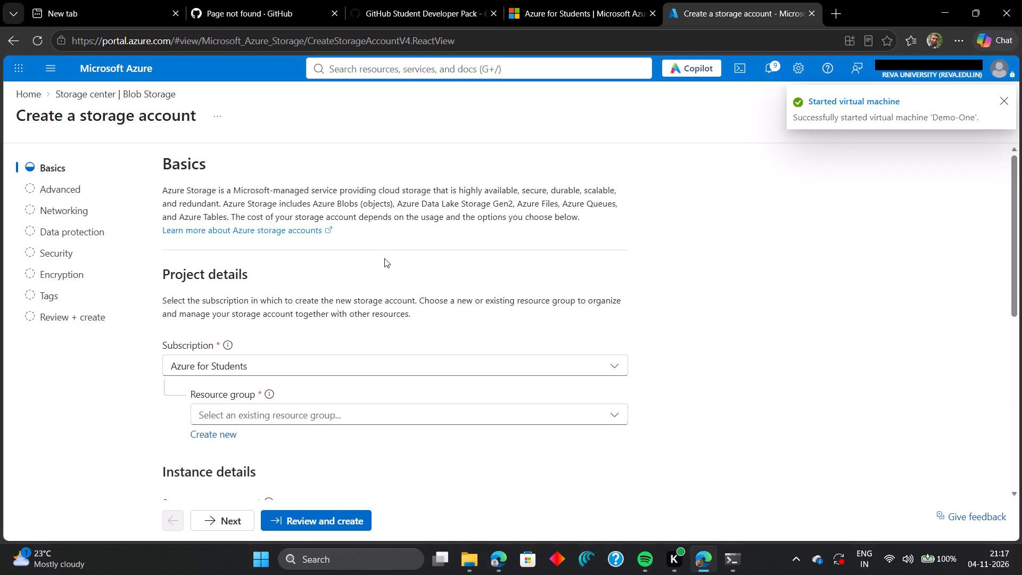
scroll(386, 258, "down", 11)
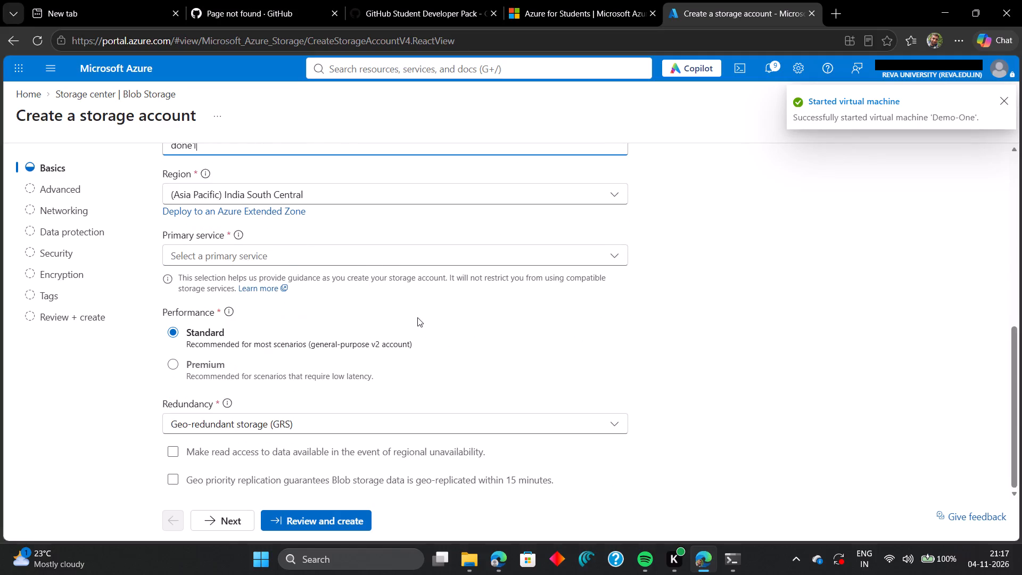
left_click(349, 344)
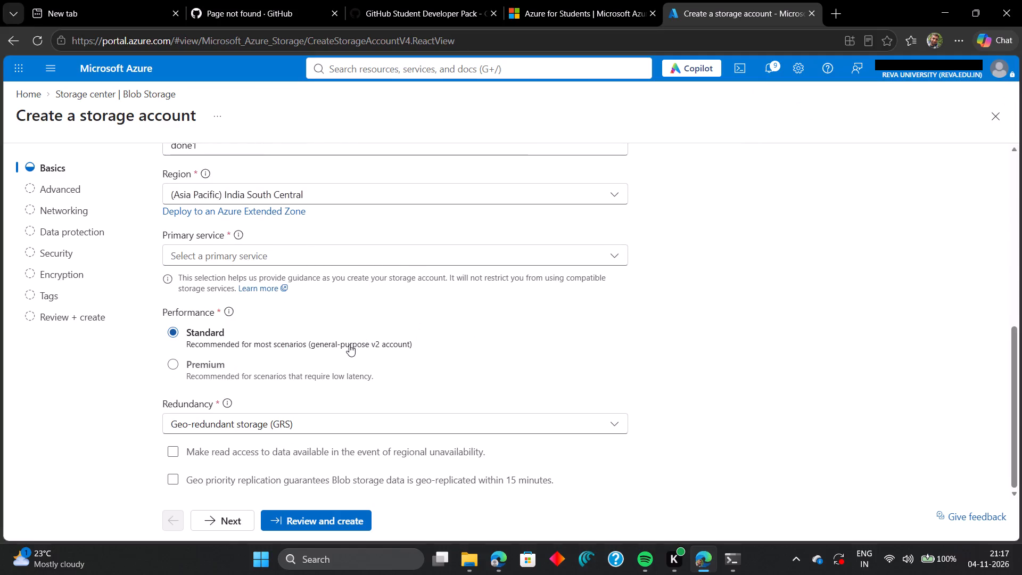
left_click(386, 431)
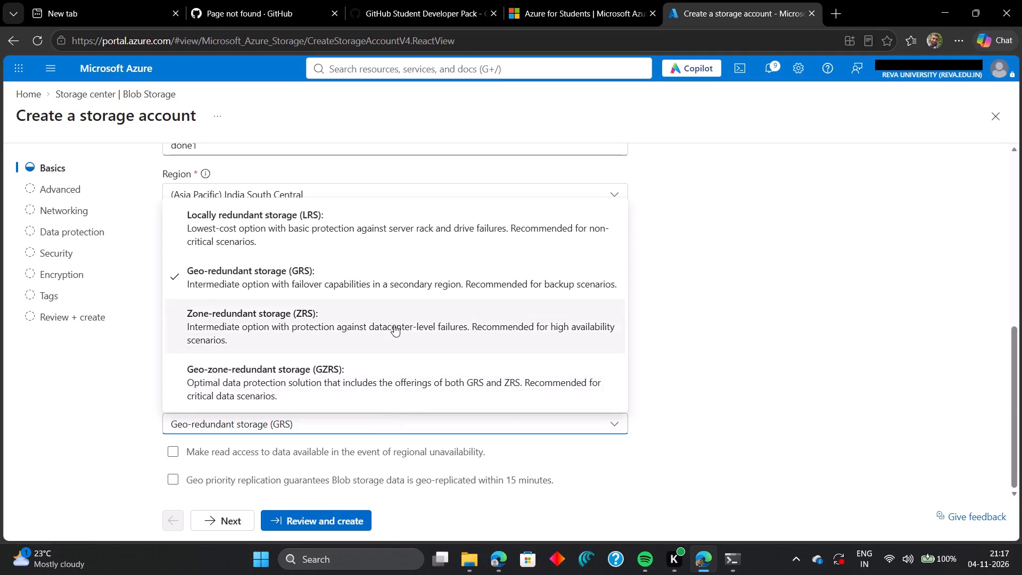
left_click(367, 228)
scroll(449, 381, "down", 3)
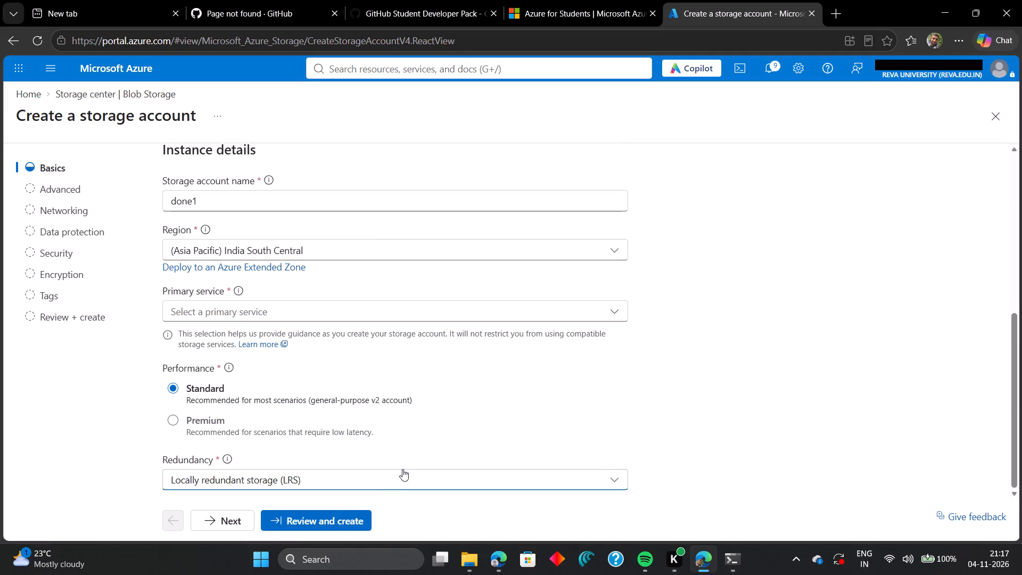
left_click(398, 484)
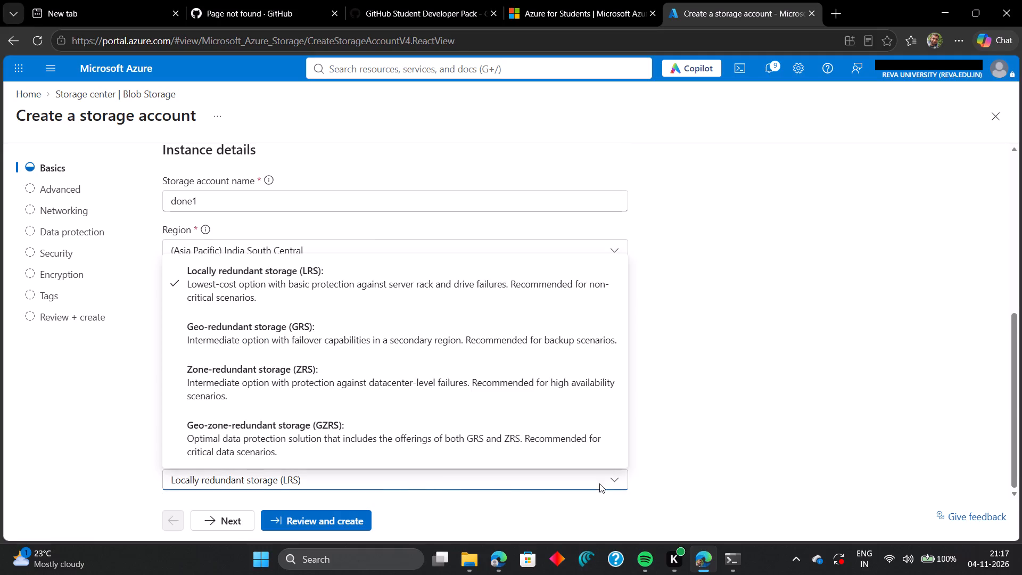
left_click(719, 439)
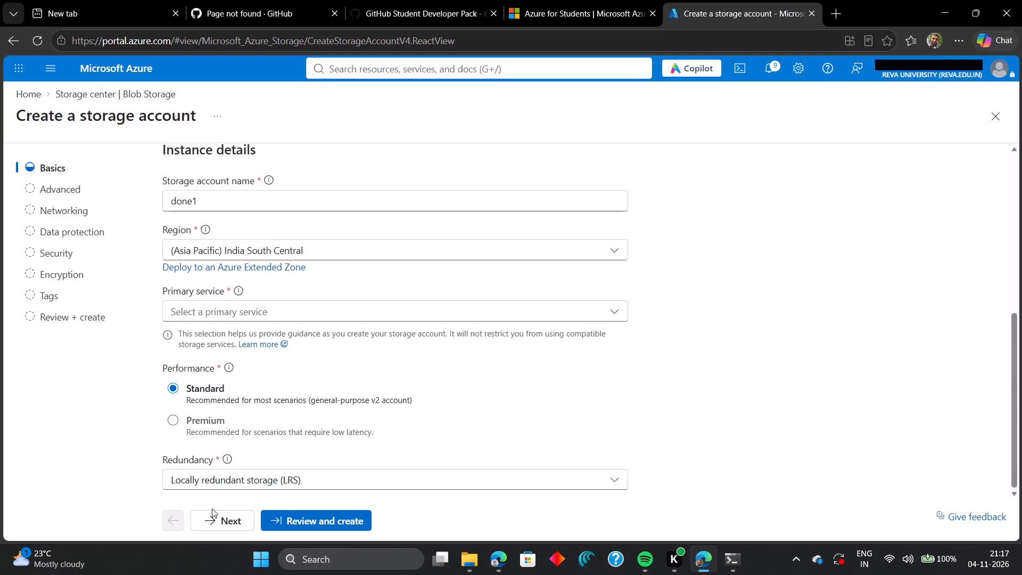
Continue to the Advanced settings and set the access tier to Cold.
left_click(215, 523)
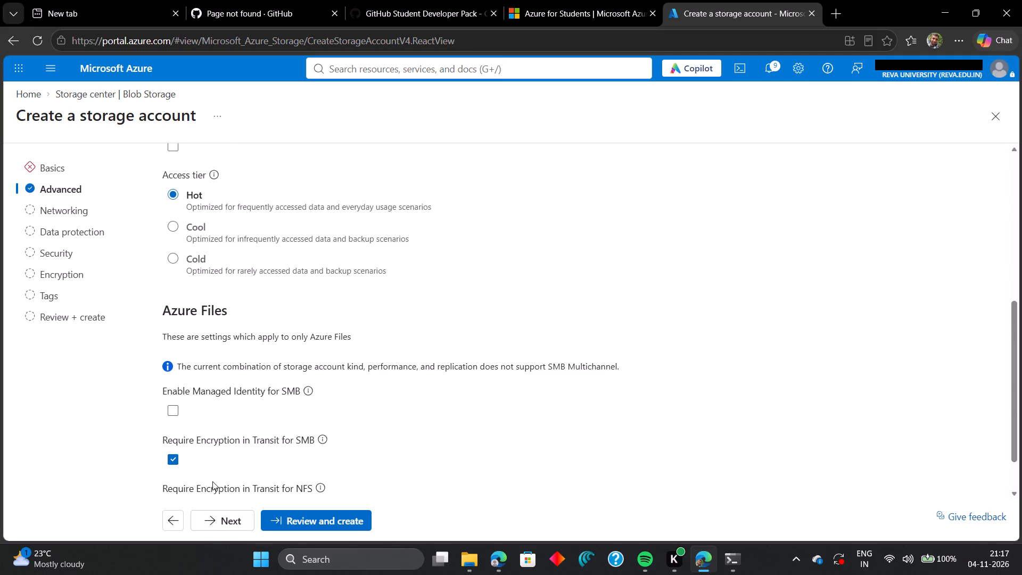
left_click(172, 249)
Examine the Advanced settings, including the explanations for hierarchical namespace and network file system v3.
scroll(335, 287, "up", 2)
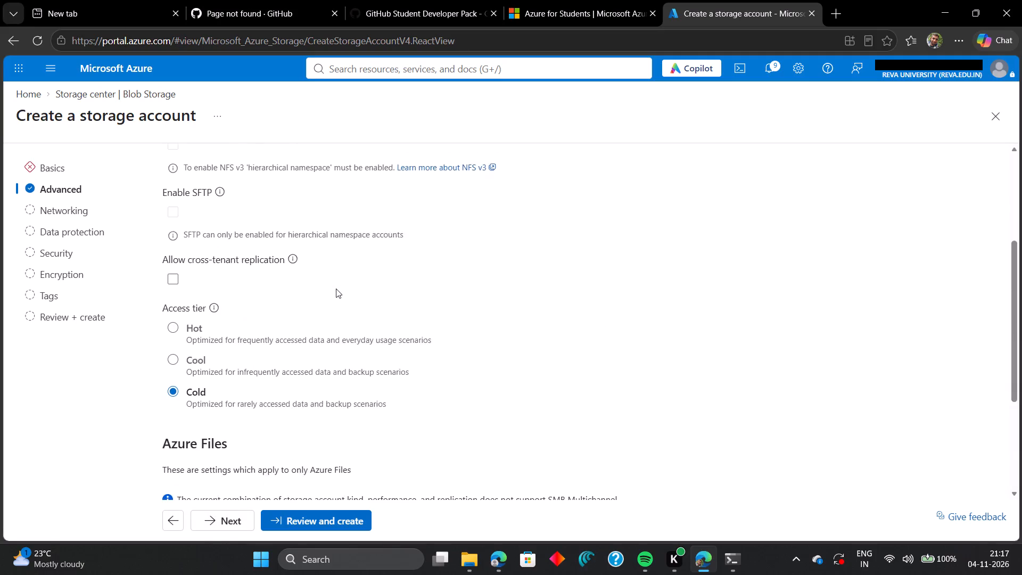
scroll(336, 289, "up", 5)
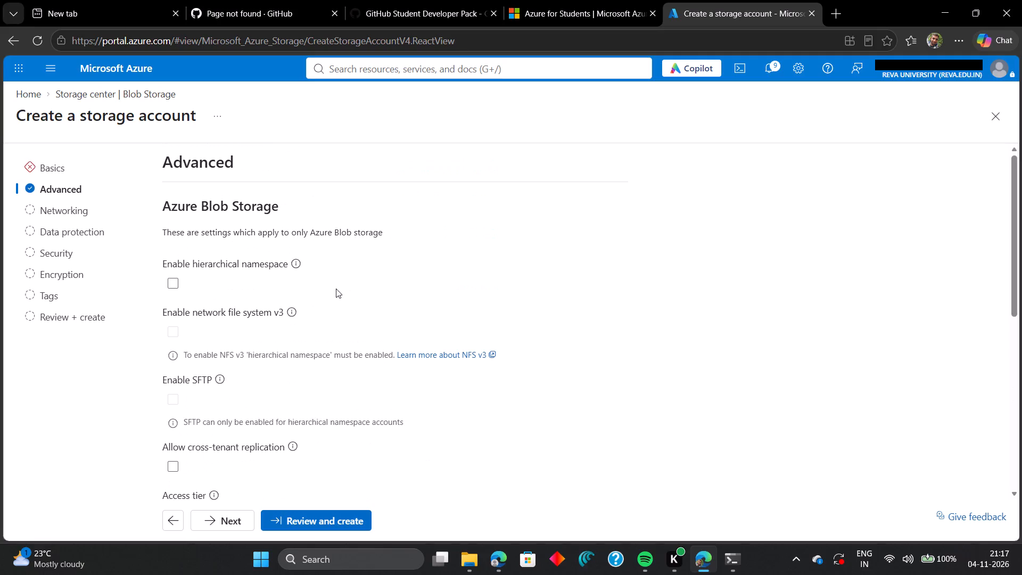
left_click(296, 266)
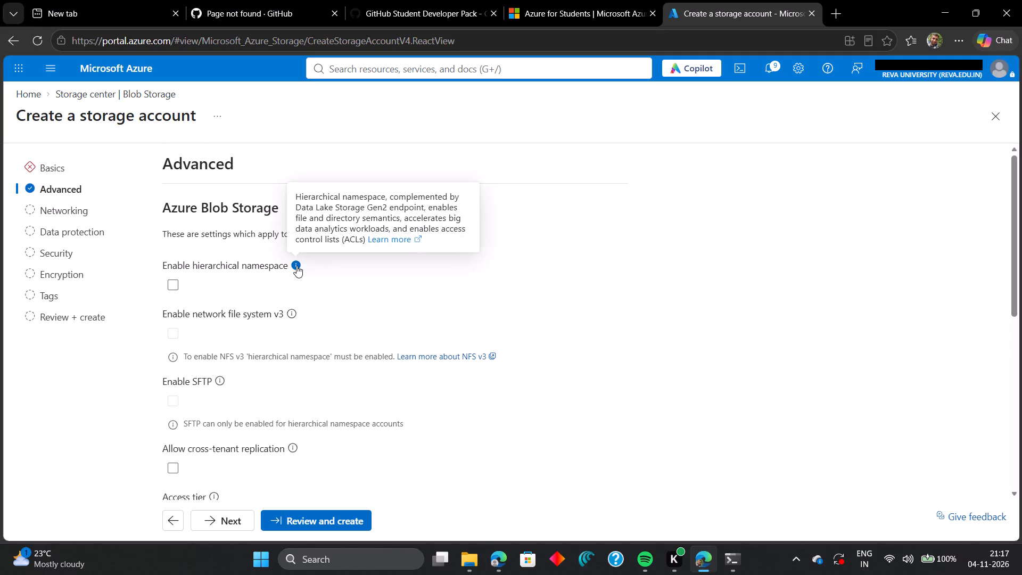
left_click(348, 268)
left_click(292, 311)
left_click(333, 311)
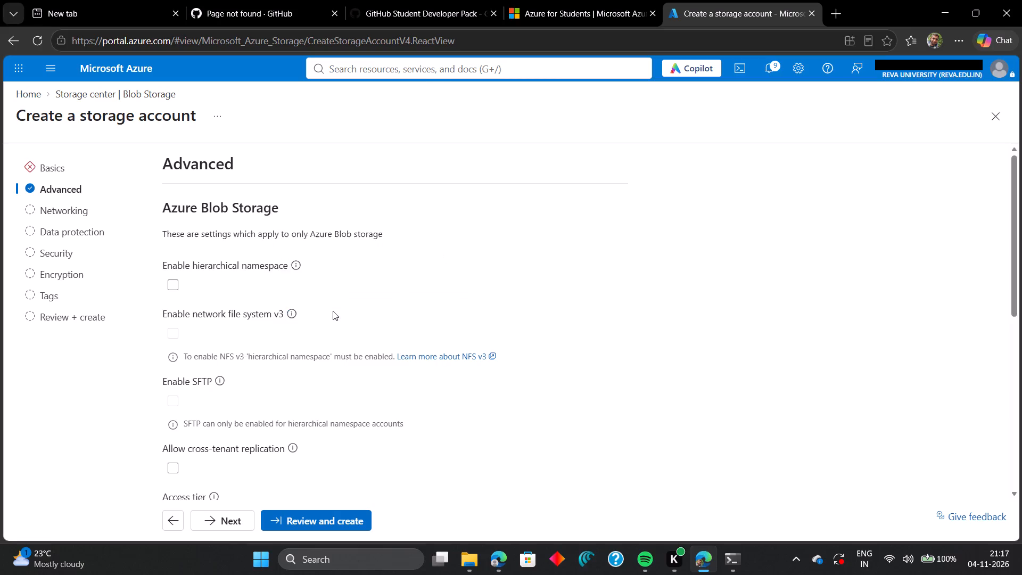
scroll(333, 311, "down", 6)
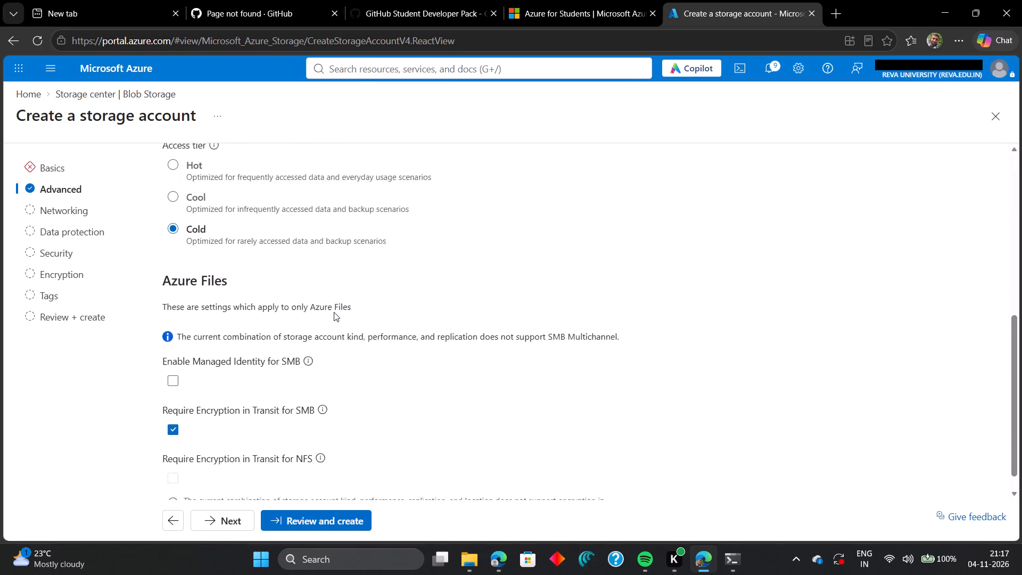
scroll(334, 312, "down", 4)
Advance through the Networking, Data protection, Security, Encryption and Tags settings to Review + create, keeping their defaults.
left_click(242, 523)
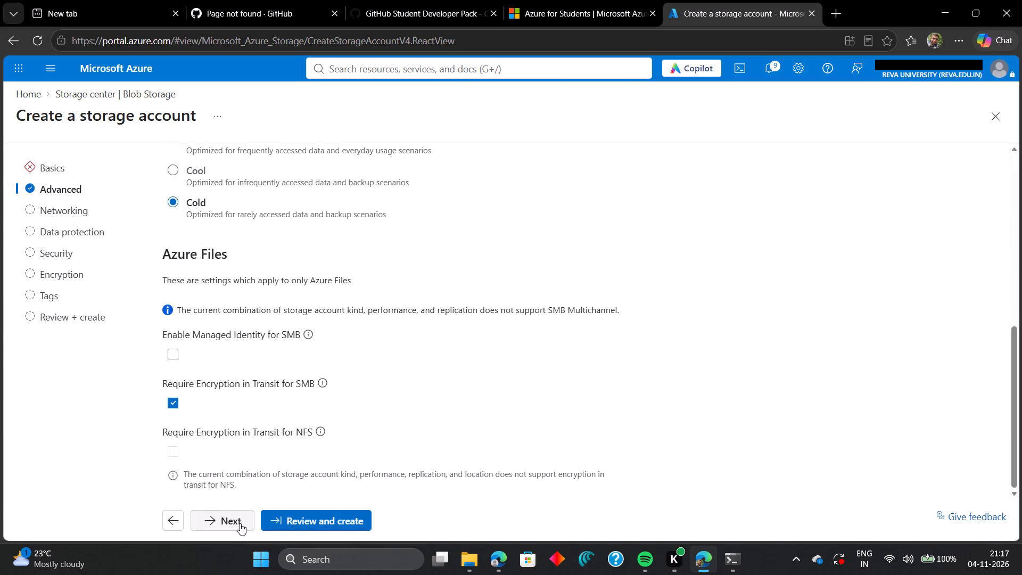
left_click(229, 525)
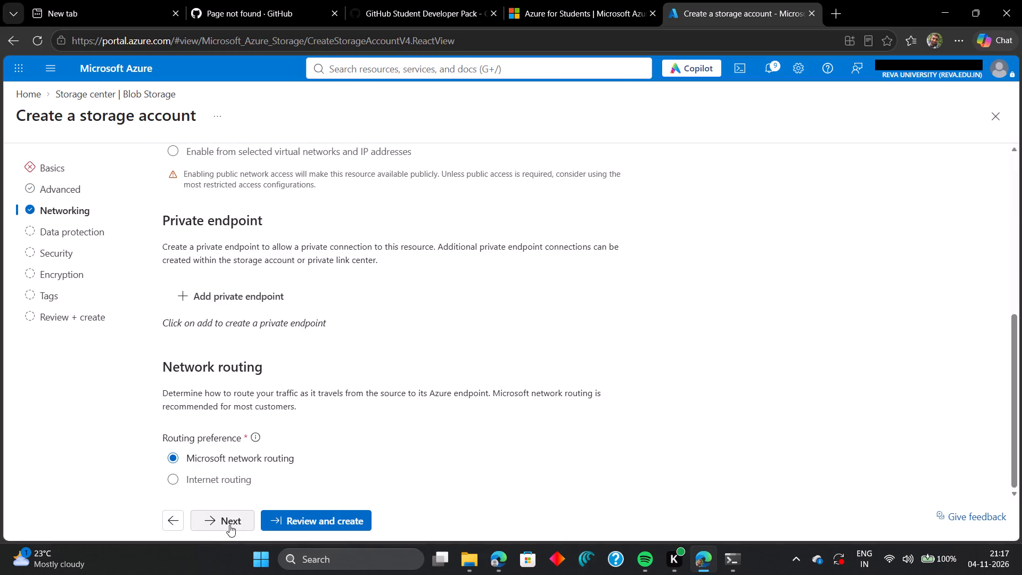
left_click(230, 522)
scroll(288, 443, "up", 2)
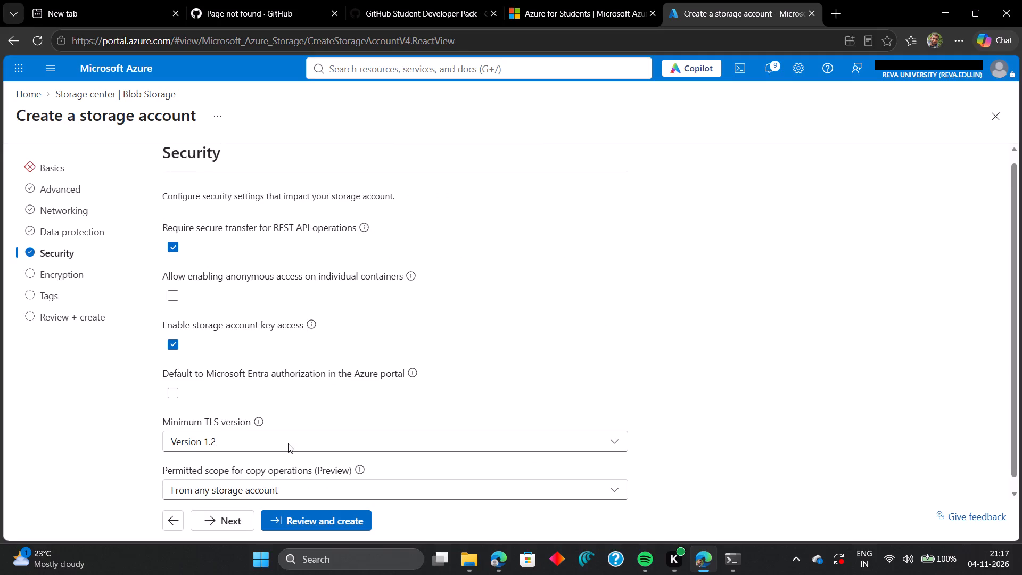
scroll(288, 443, "down", 4)
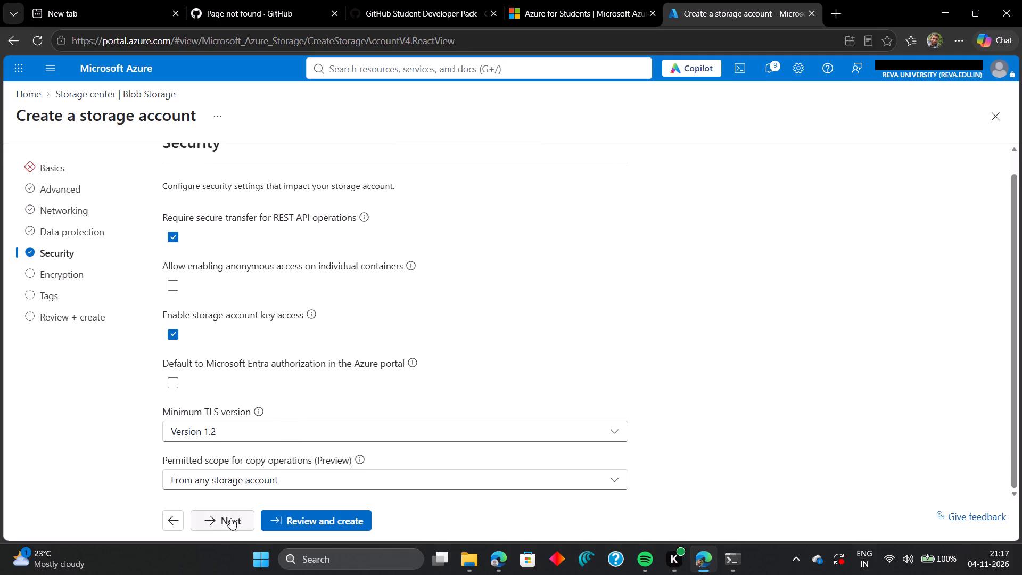
left_click(236, 513)
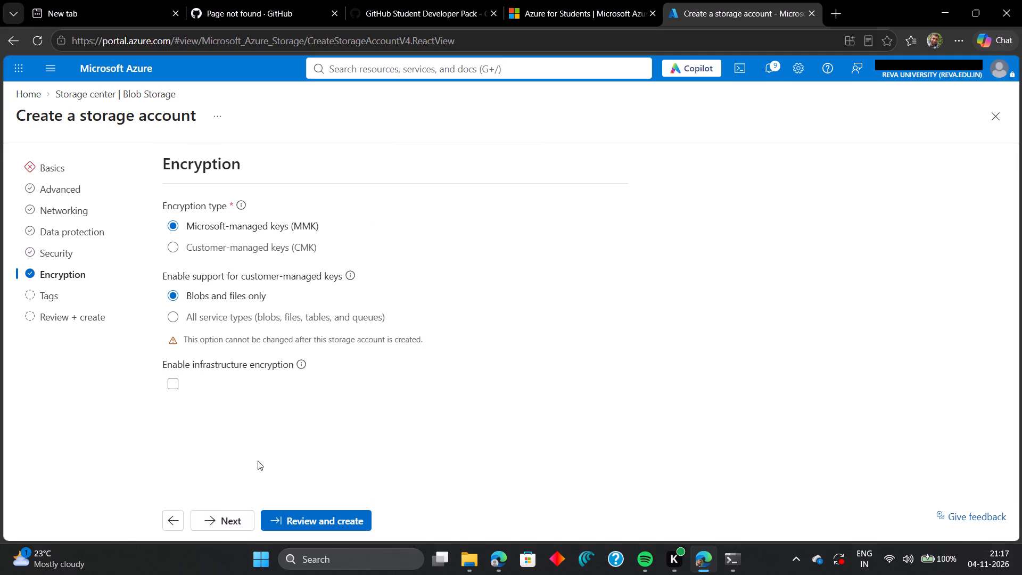
left_click(225, 517)
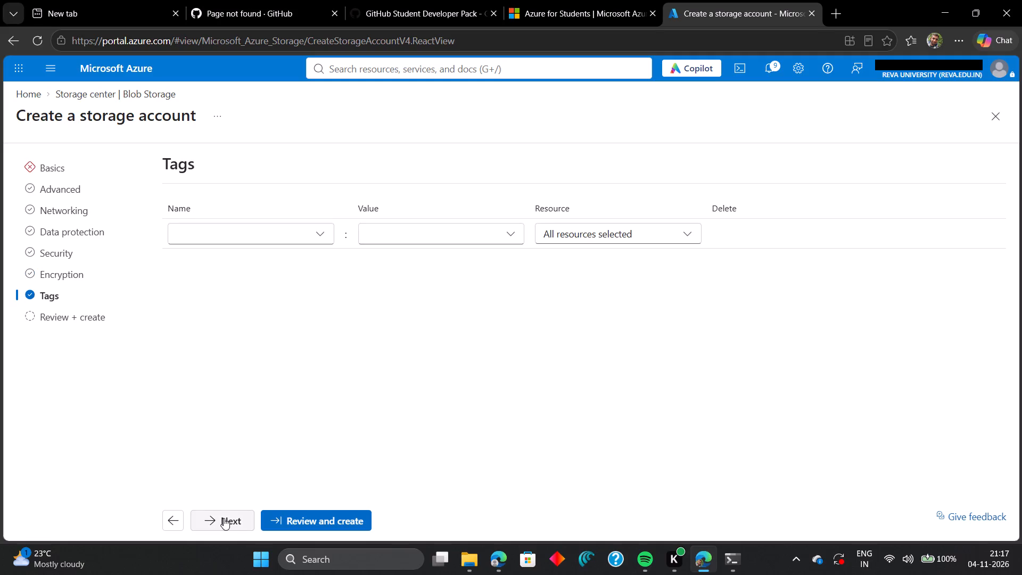
left_click(324, 229)
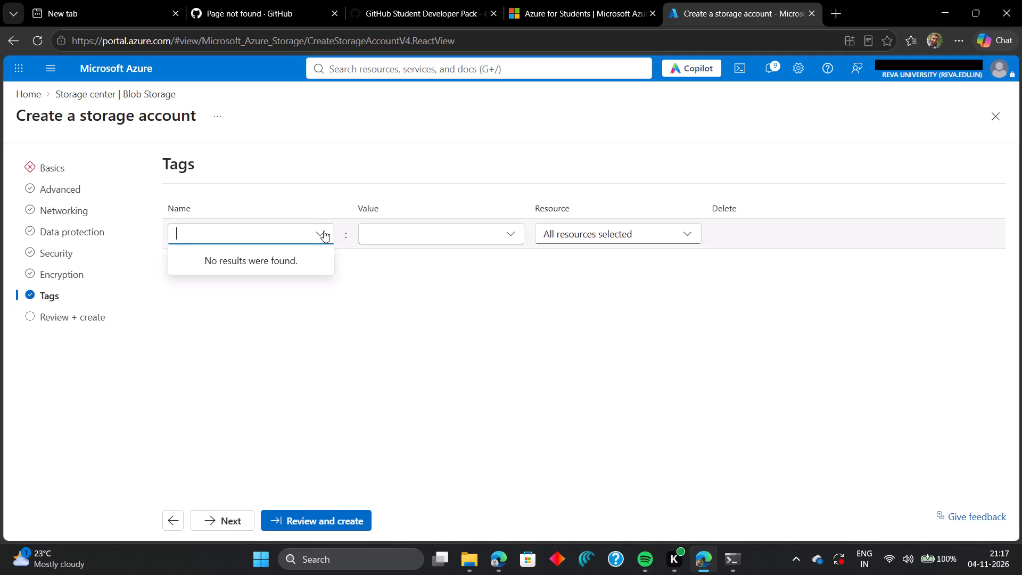
left_click(349, 334)
left_click(224, 520)
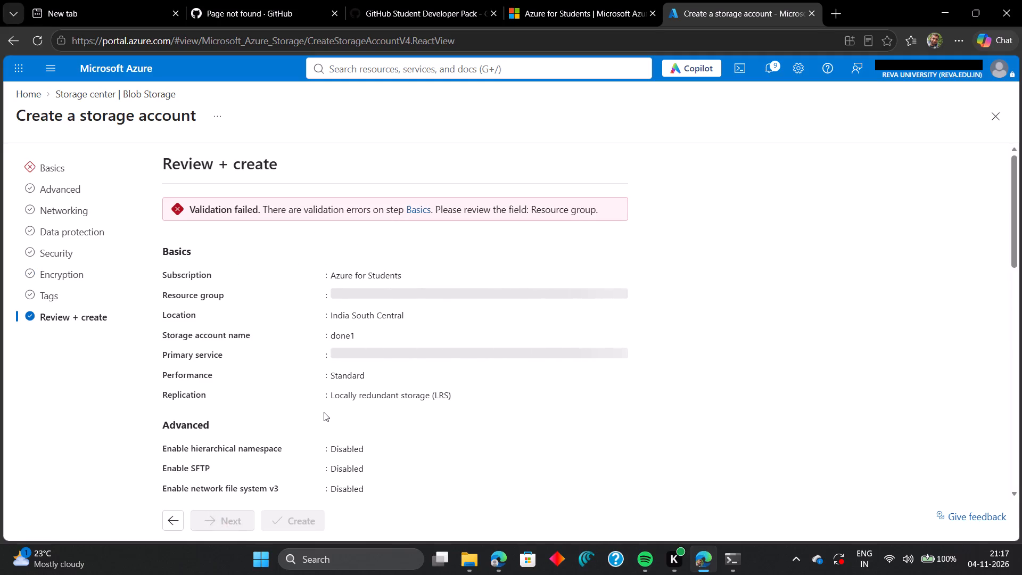
Return to the Basics settings and select Demo-One_group as the resource group.
left_click(419, 210)
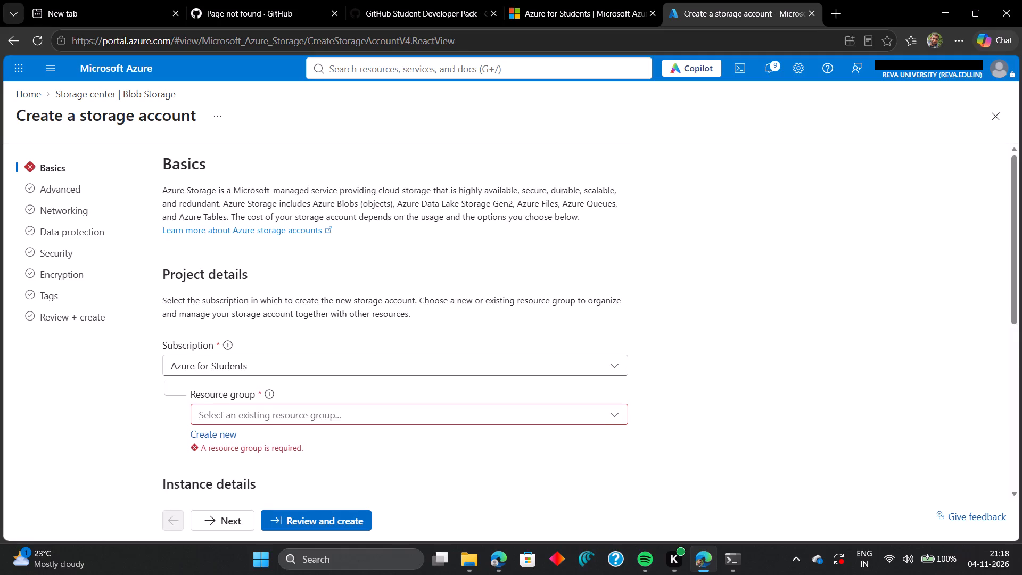
scroll(382, 301, "down", 2)
left_click(388, 282)
left_click(345, 329)
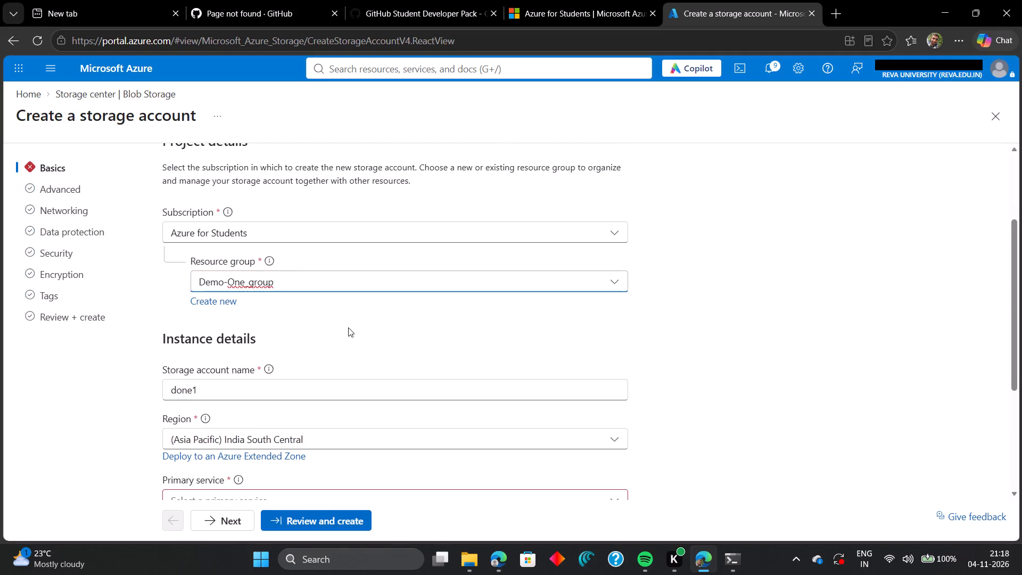
Choose the Azure Blob Storage option as the storage account's primary service.
scroll(348, 327, "down", 4)
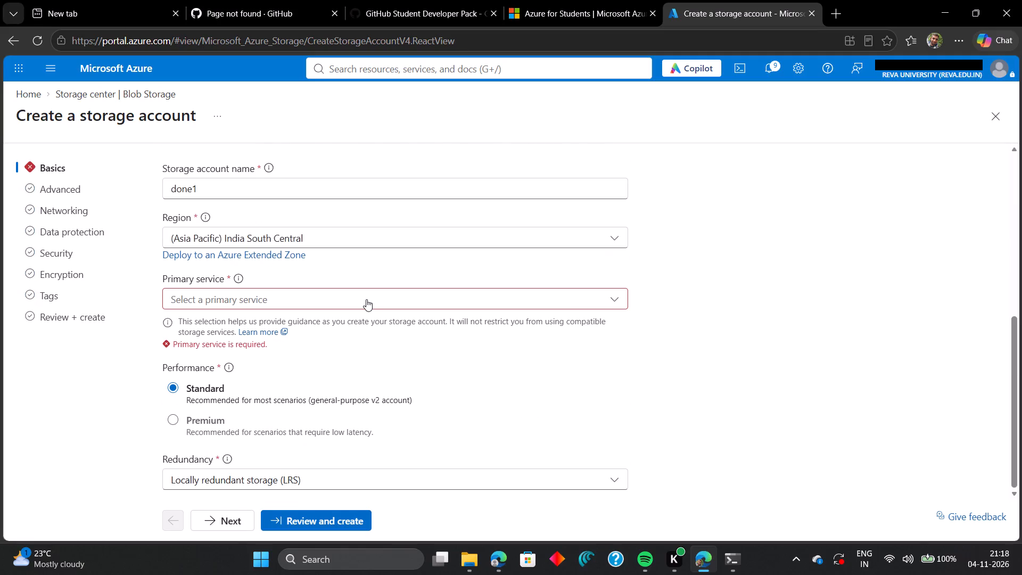
left_click(366, 299)
left_click(356, 322)
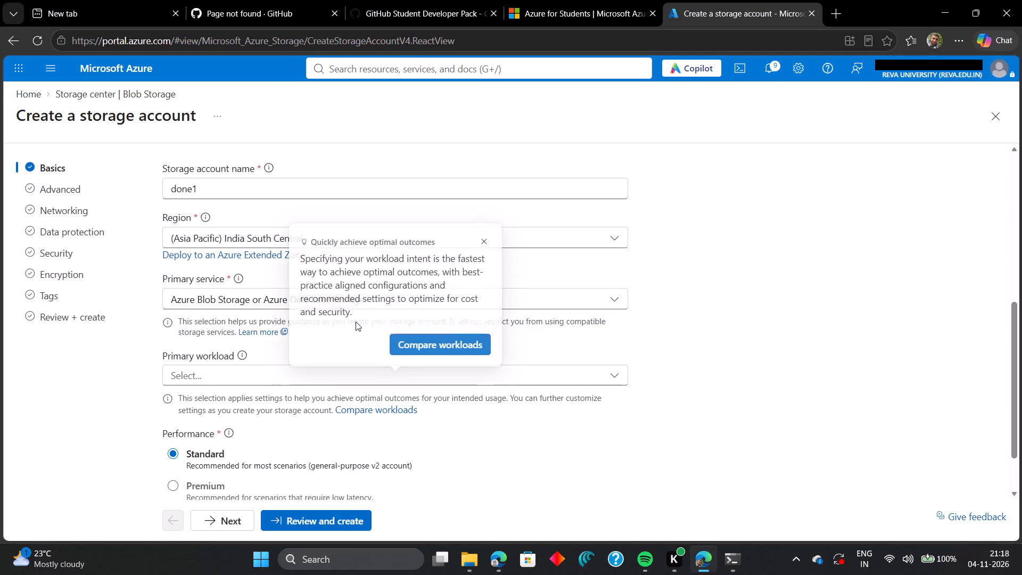
Compare the available workload presets and set the storage account's primary workload to General purpose.
left_click(476, 241)
left_click(457, 343)
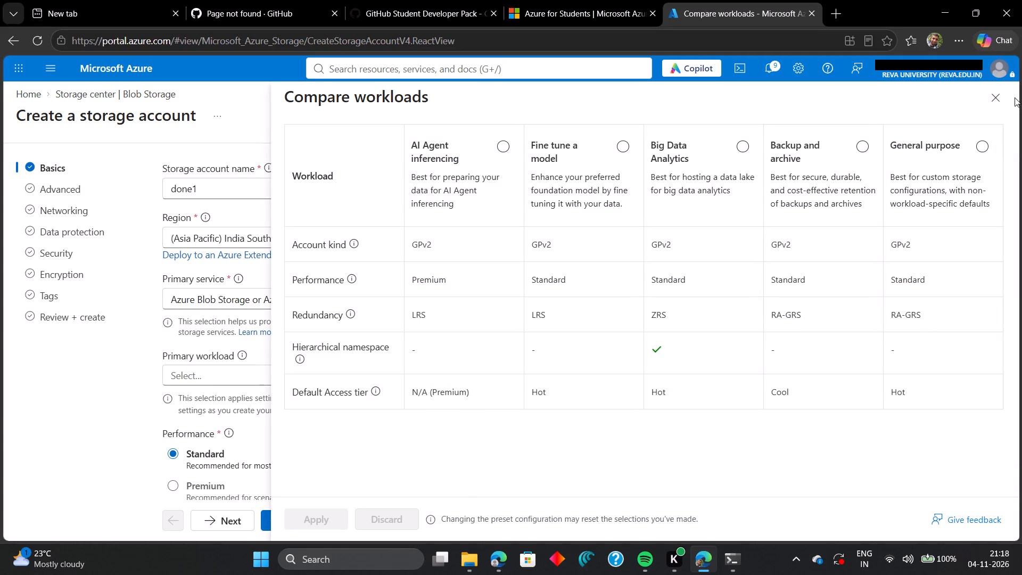
left_click(991, 97)
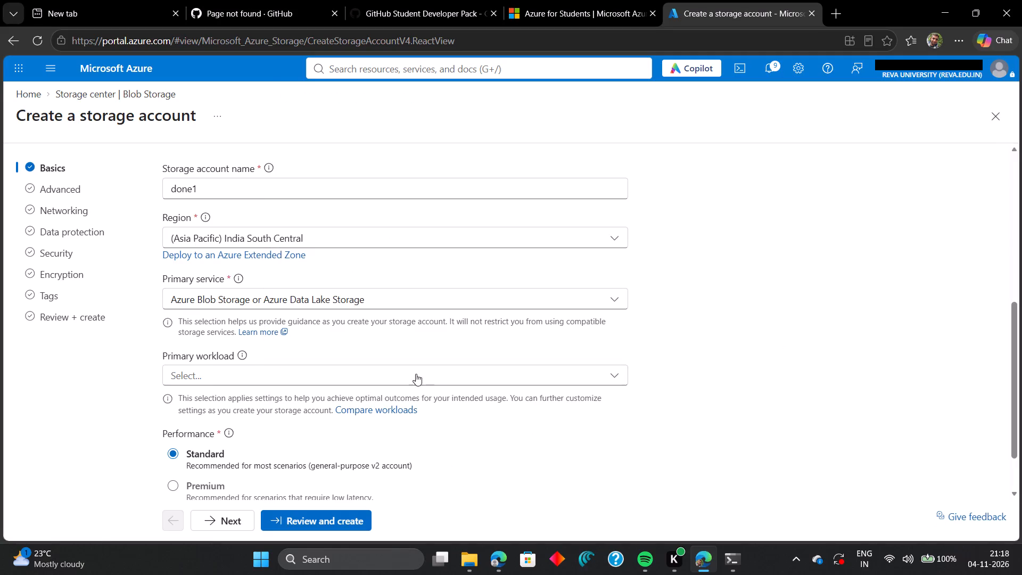
left_click(416, 374)
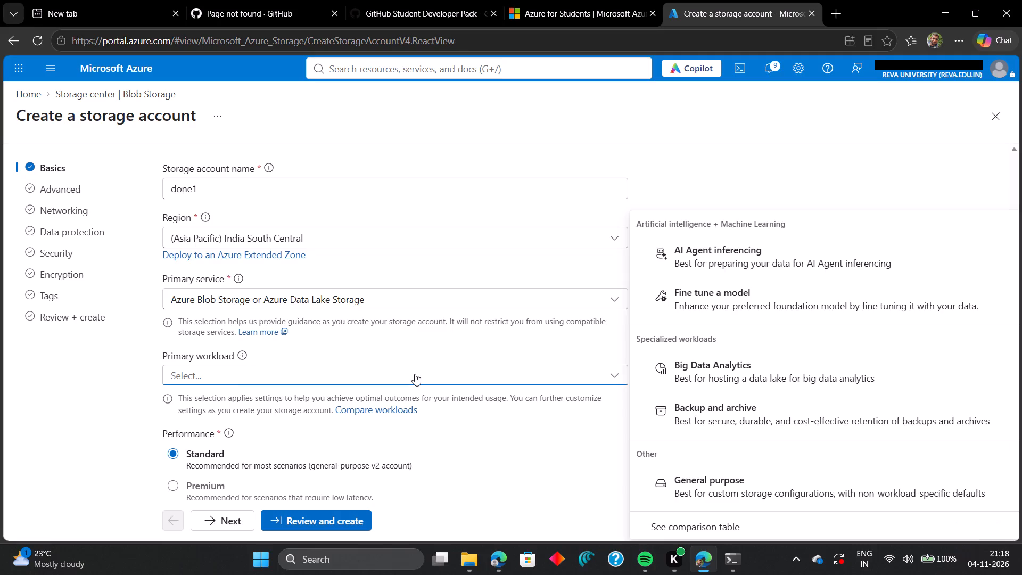
left_click(689, 473)
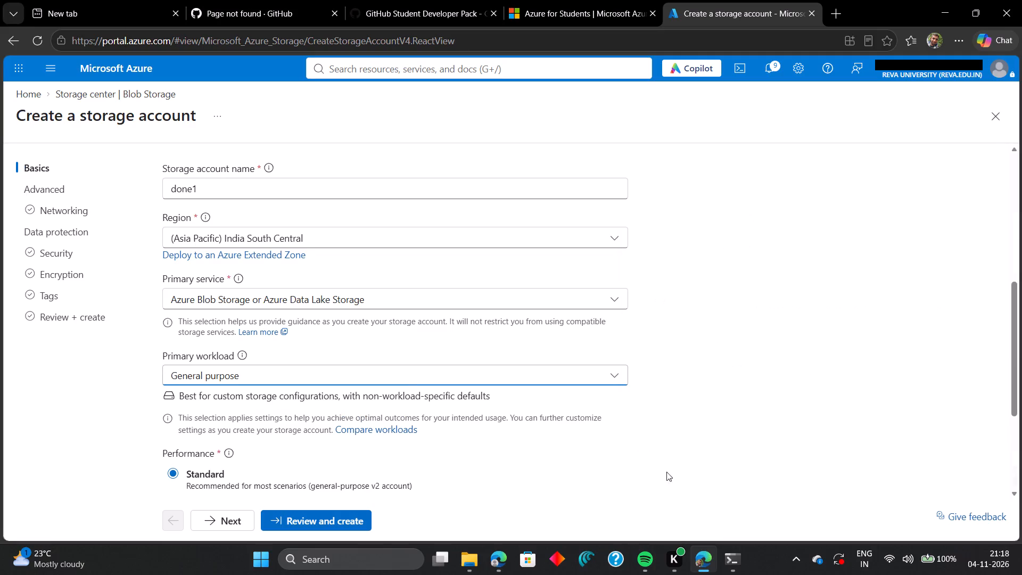
Keep Standard performance and geo-redundant storage with read access, review the configuration, and create the storage account done1.
scroll(613, 469, "down", 4)
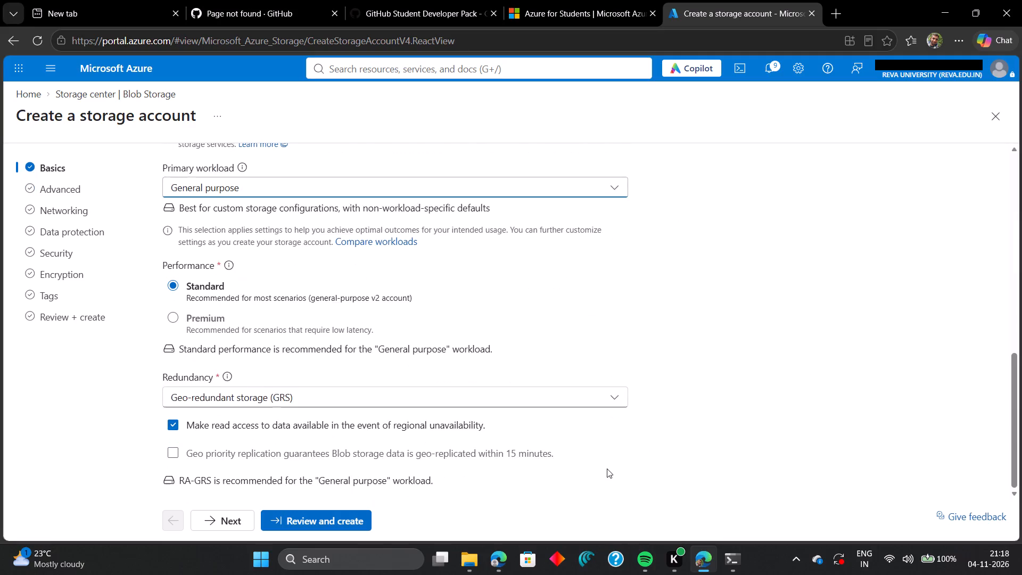
scroll(602, 464, "down", 3)
left_click(357, 520)
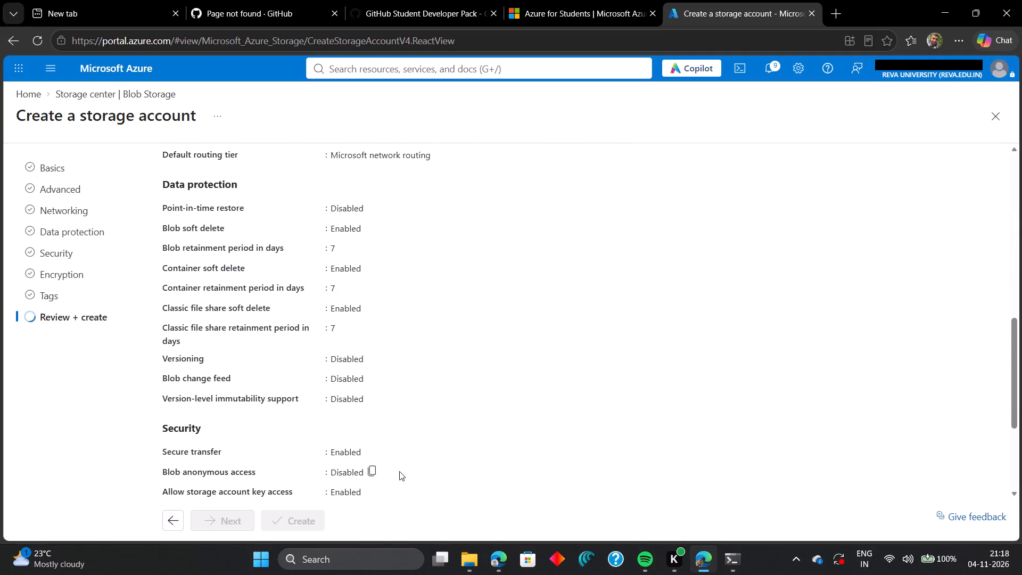
scroll(398, 466, "down", 9)
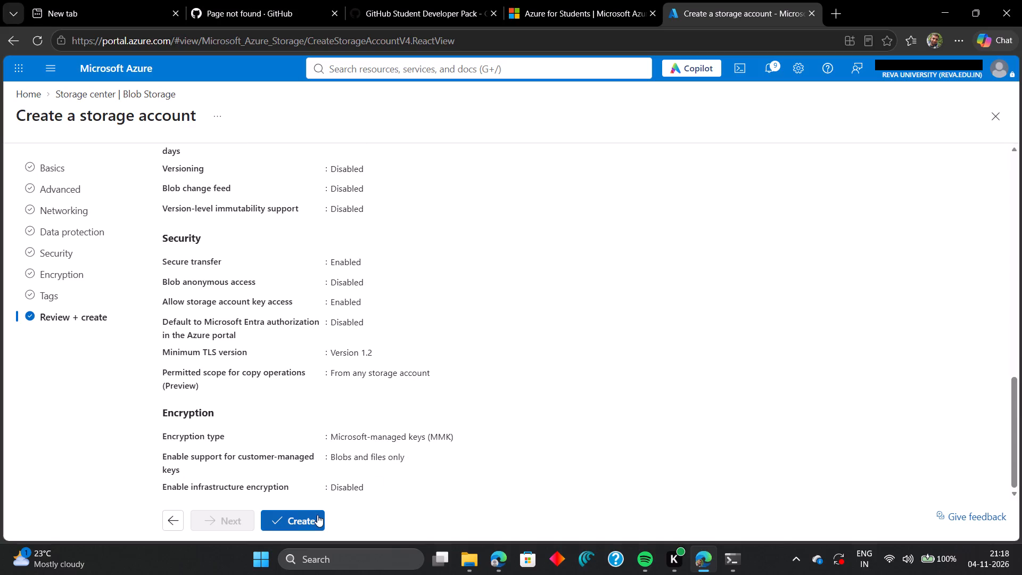
left_click(316, 516)
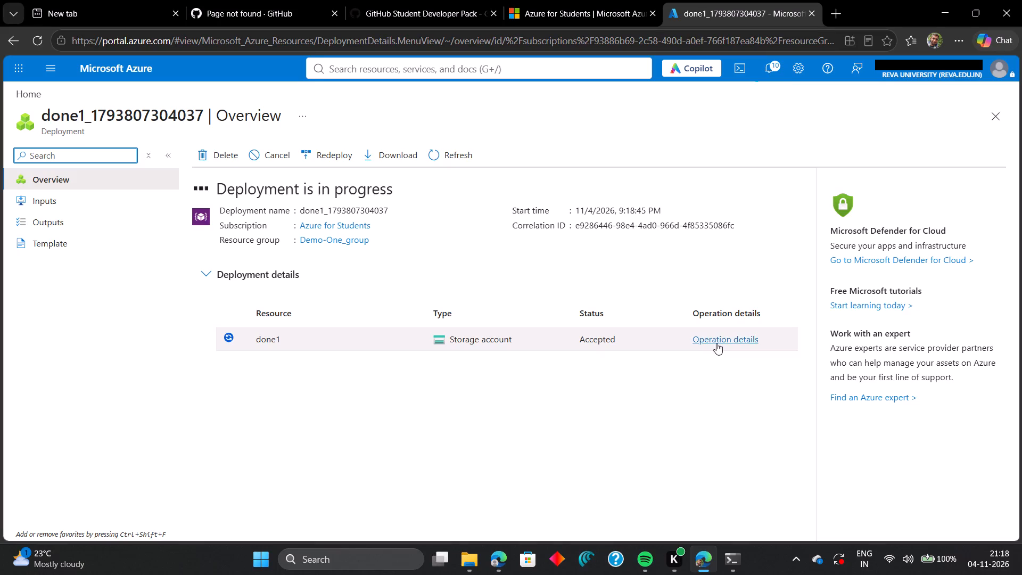
Examine the done1 deployment's inputs and the operation details of its storage account resource.
left_click(68, 190)
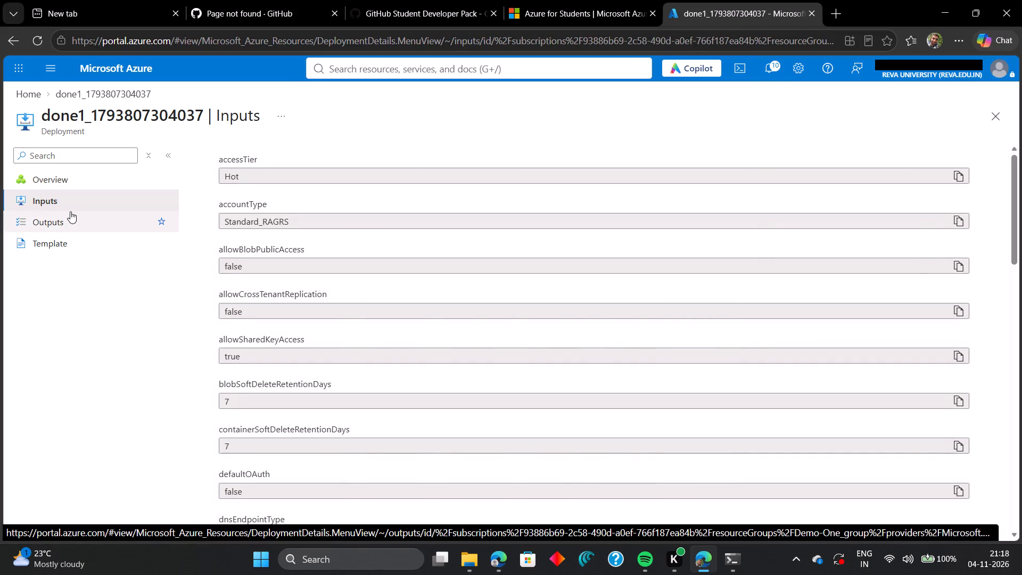
scroll(92, 294, "down", 5)
scroll(302, 310, "down", 10)
scroll(298, 323, "up", 9)
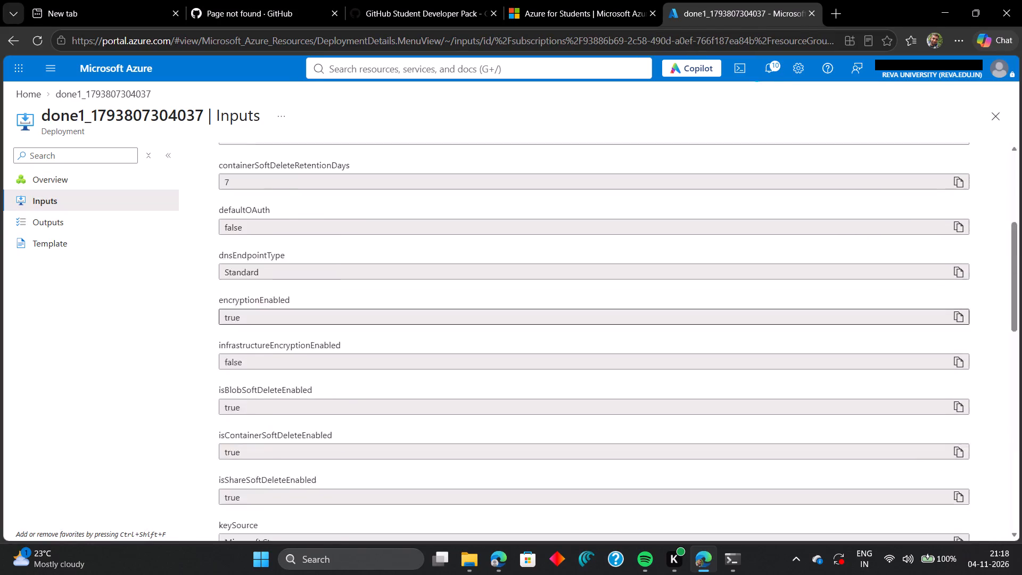
left_click(70, 186)
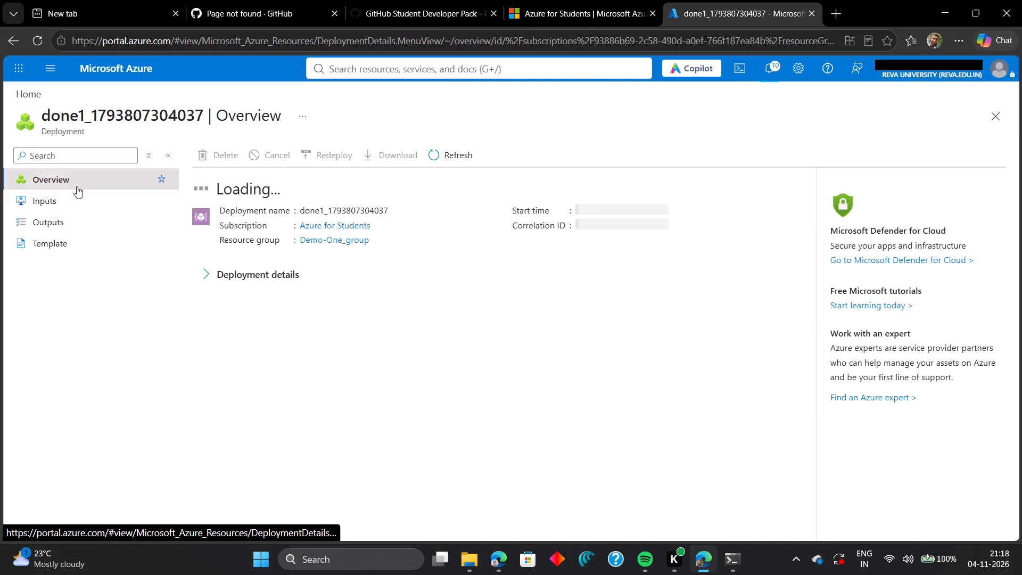
left_click(713, 340)
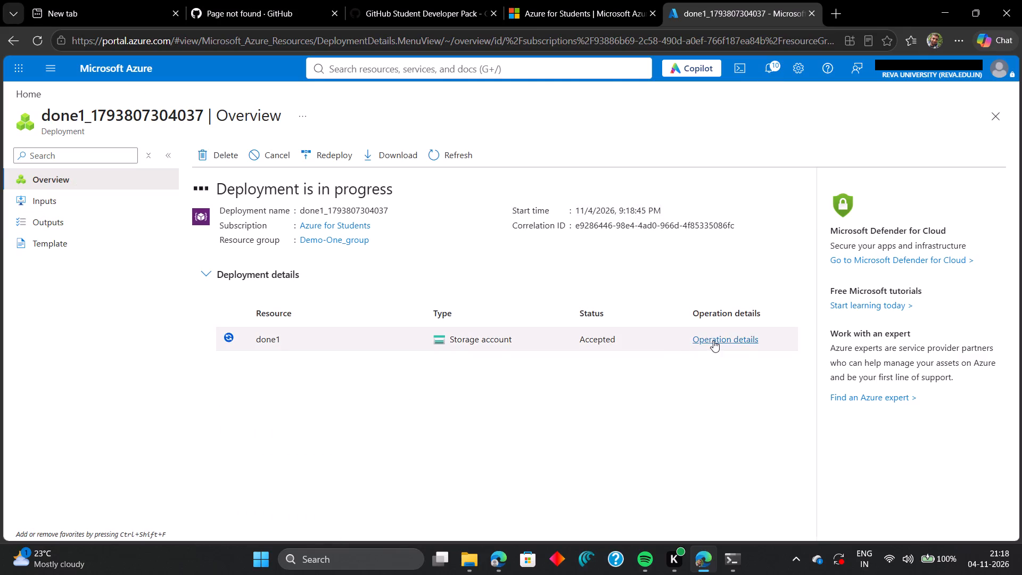
scroll(722, 321, "down", 11)
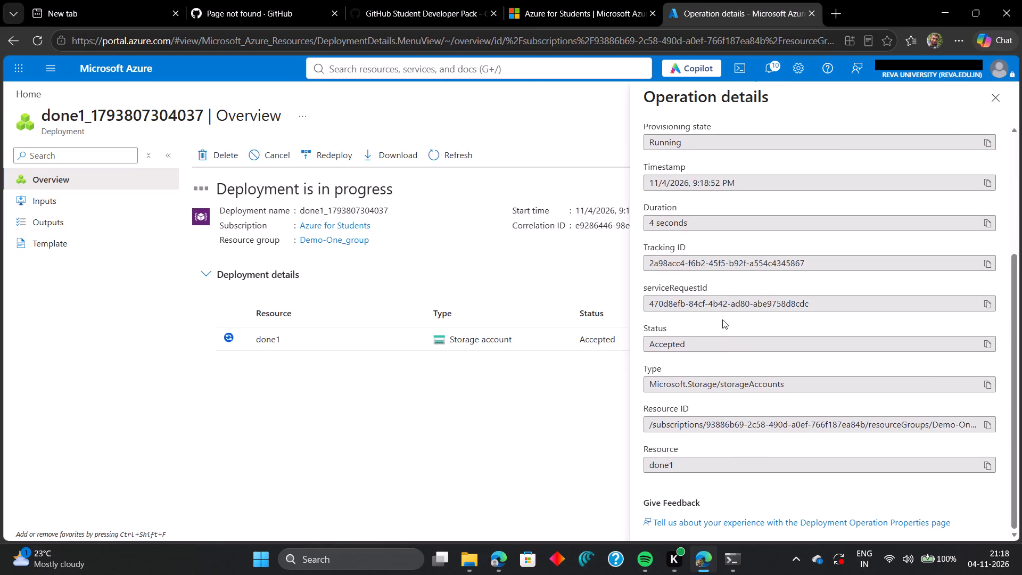
scroll(722, 319, "up", 12)
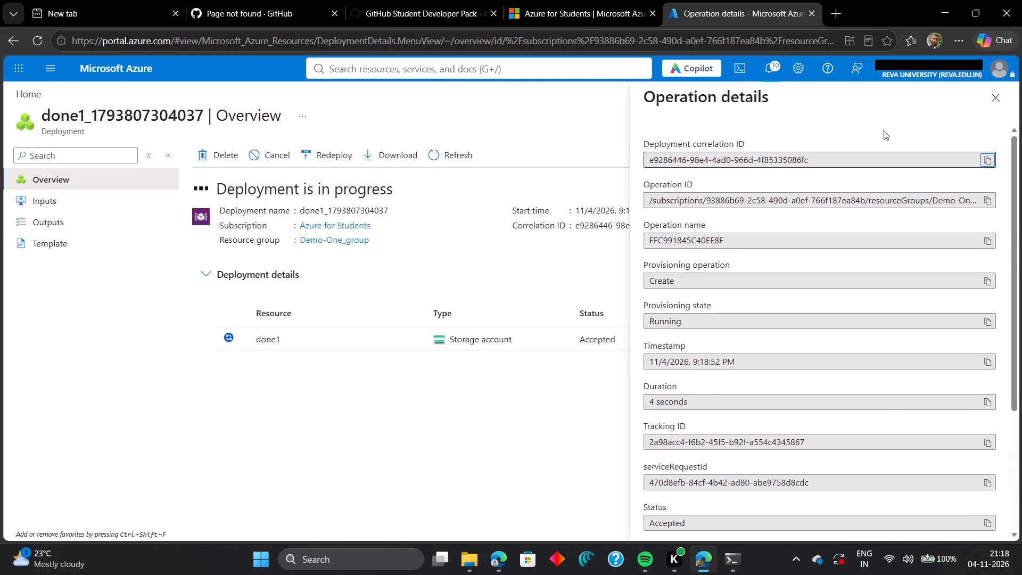
left_click(1006, 91)
left_click(999, 92)
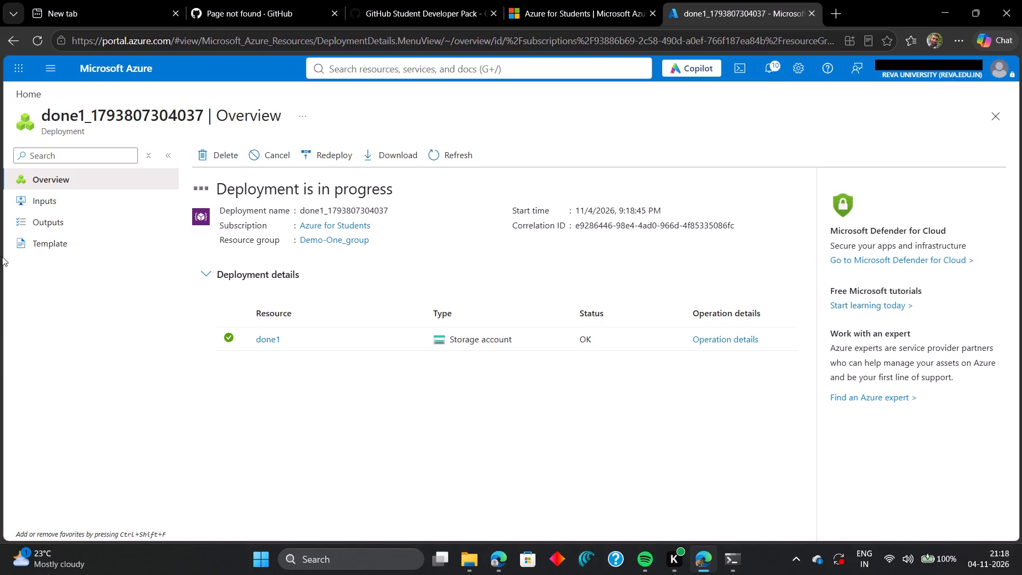
scroll(438, 448, "up", 2)
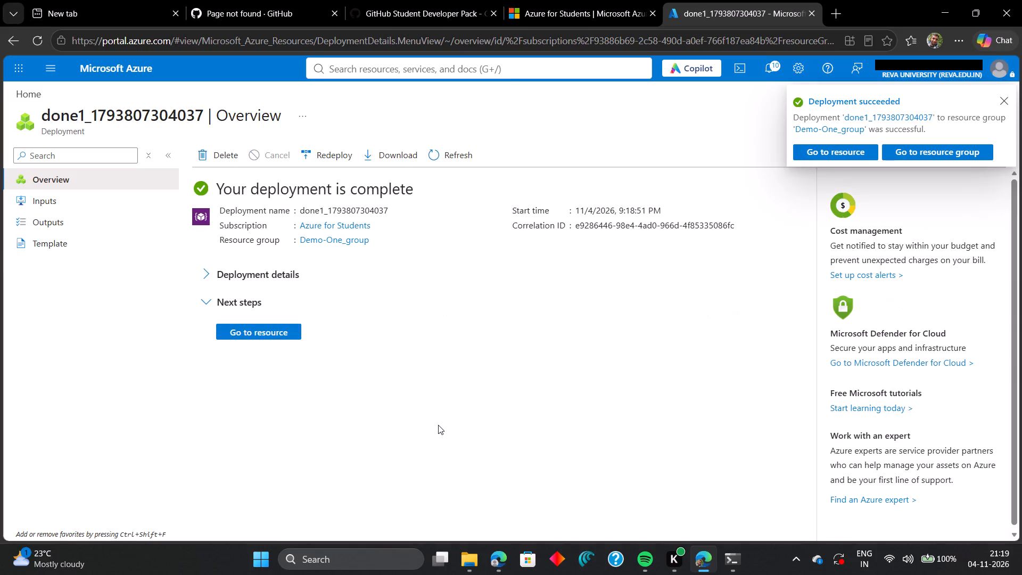
scroll(438, 425, "up", 1)
Go to the deployed done1 storage account and examine its essentials and properties.
double_click(214, 303)
left_click(245, 331)
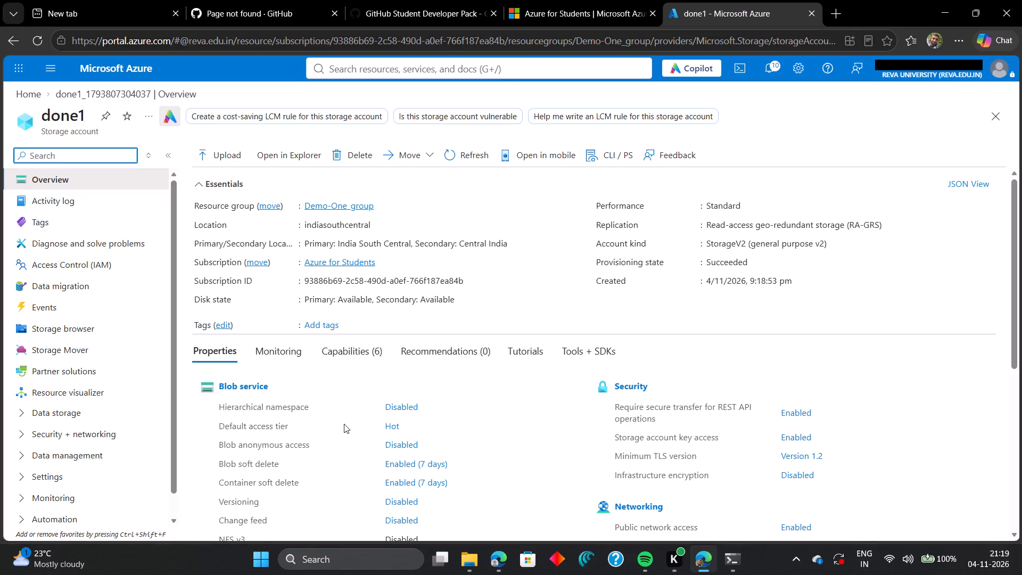
scroll(463, 385, "down", 2)
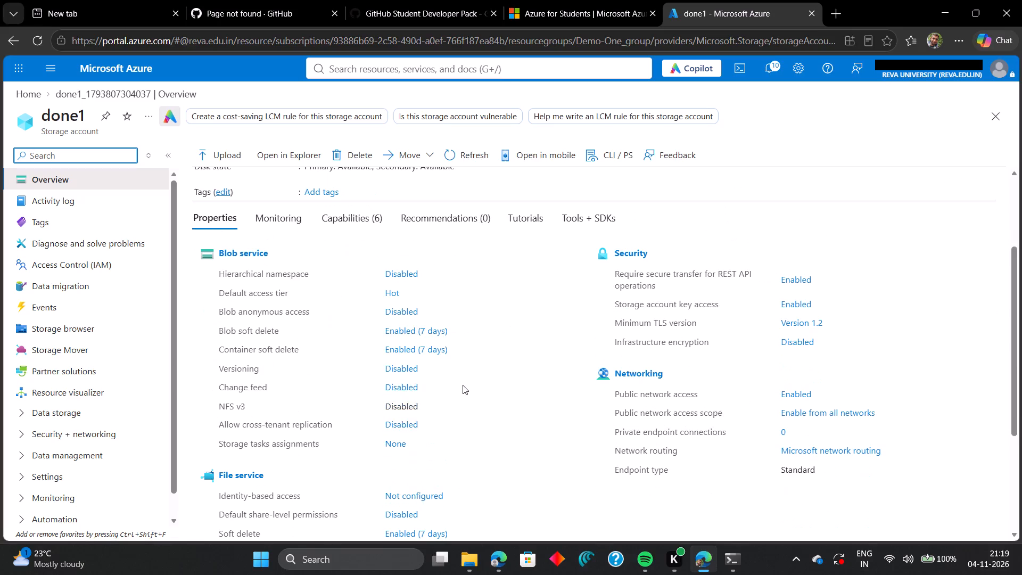
scroll(463, 385, "down", 3)
scroll(466, 383, "up", 8)
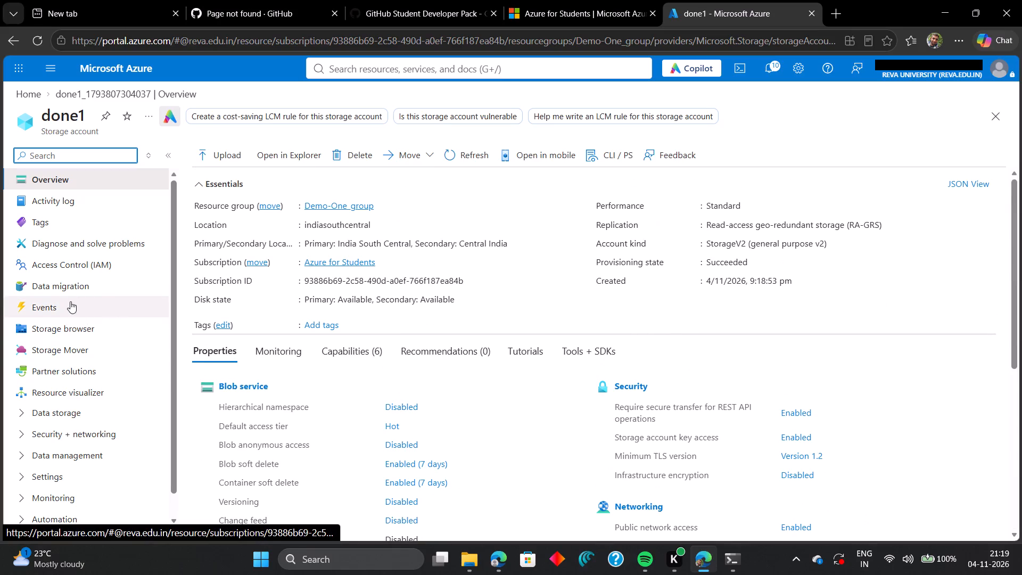
Examine the blob containers of done1 in the Storage browser.
left_click(76, 286)
left_click(63, 325)
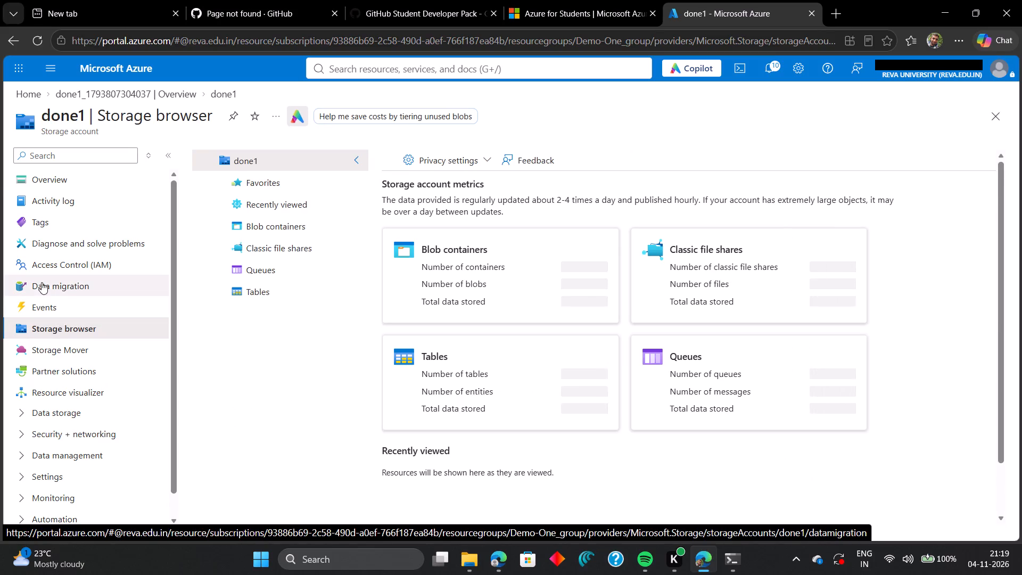
left_click(410, 253)
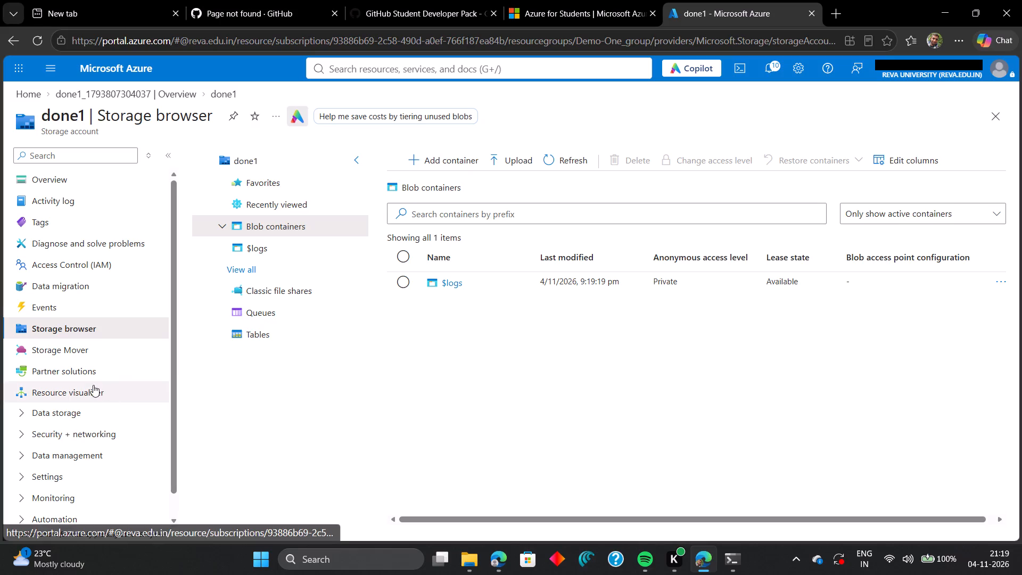
scroll(93, 385, "down", 4)
scroll(93, 385, "up", 7)
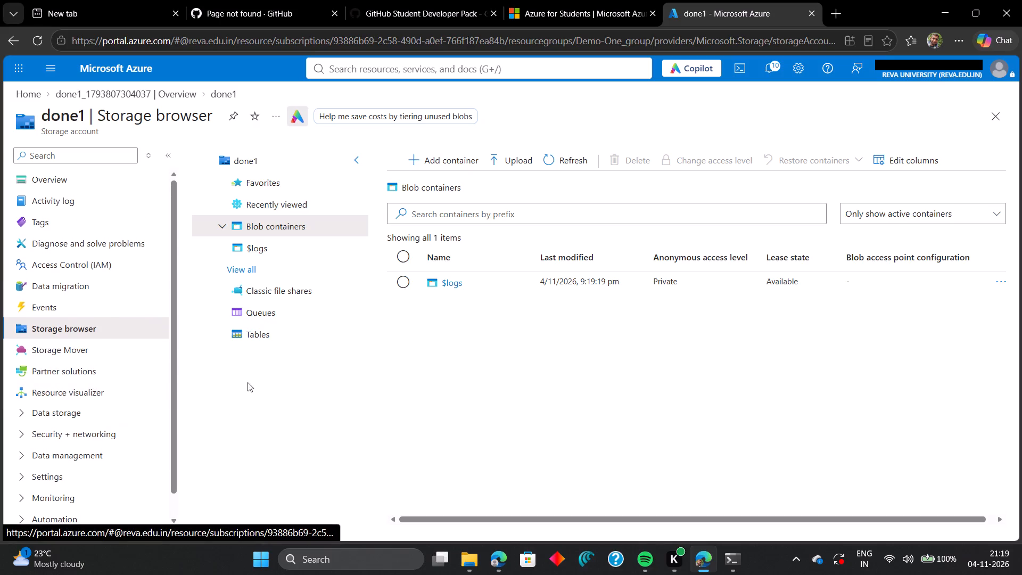
scroll(470, 379, "up", 1)
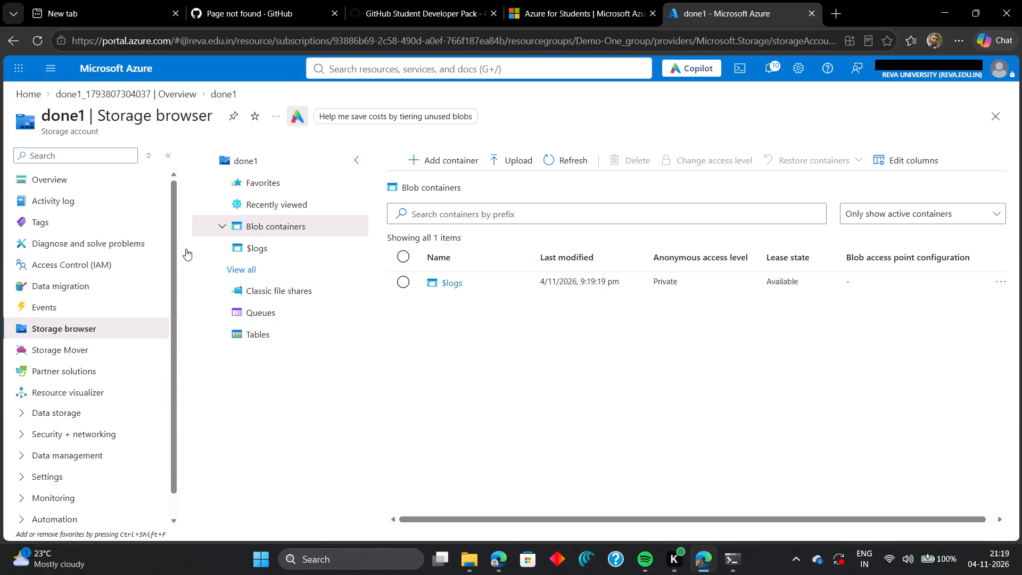
Return to the Azure home page, open the Demo-One virtual machine, and stop it without force deallocation.
left_click(56, 76)
left_click(61, 112)
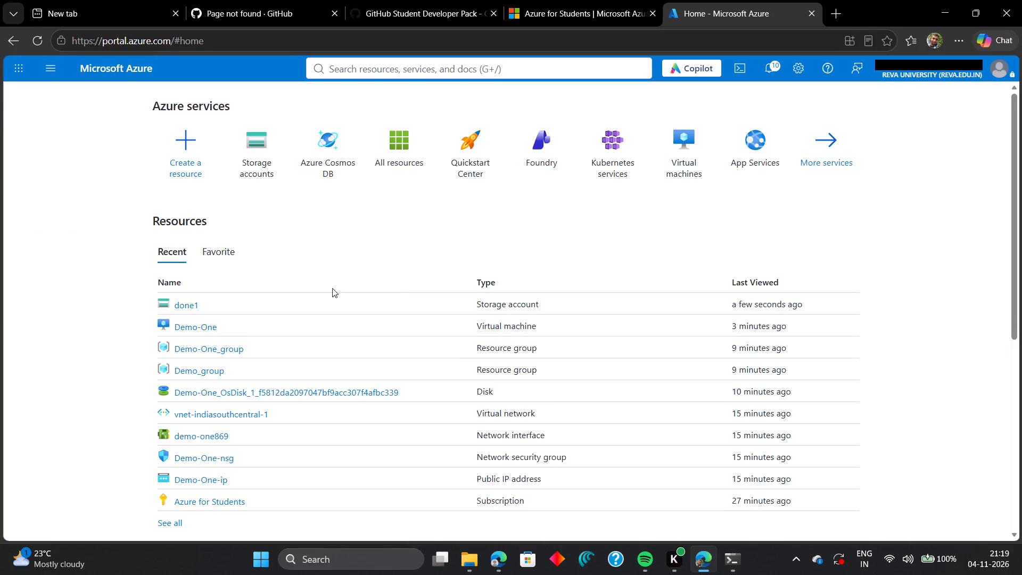
left_click(186, 331)
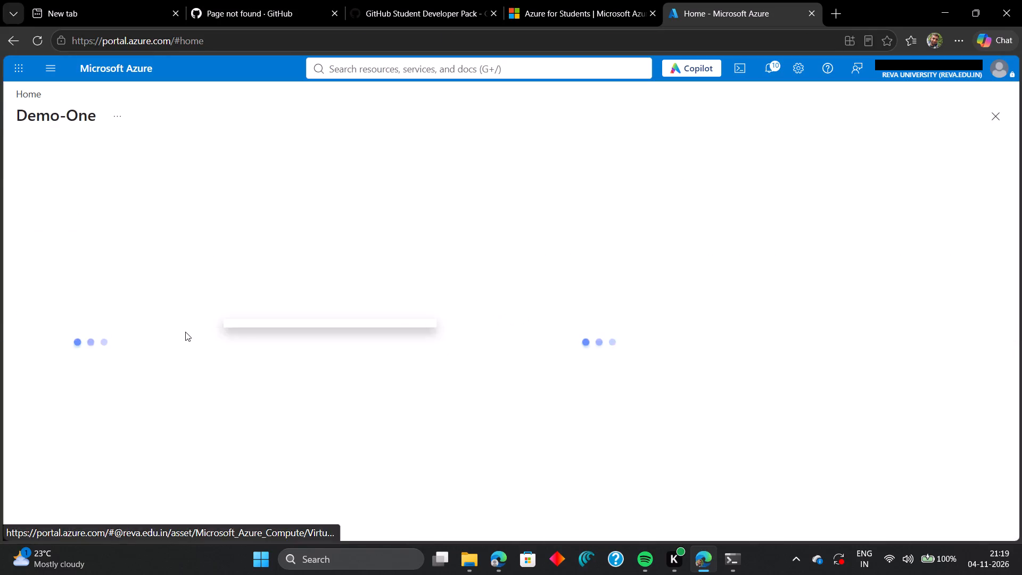
left_click(374, 154)
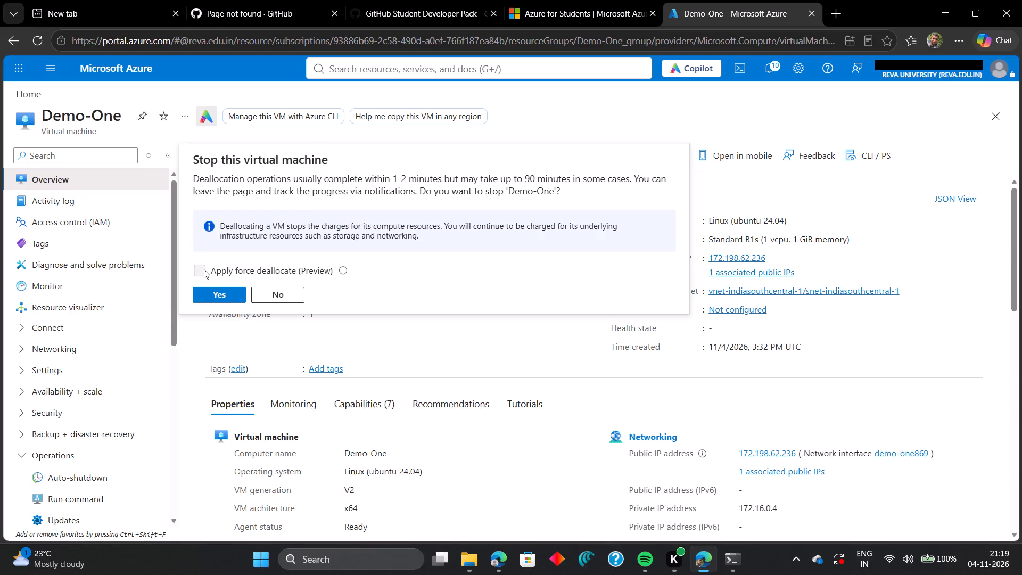
left_click(213, 291)
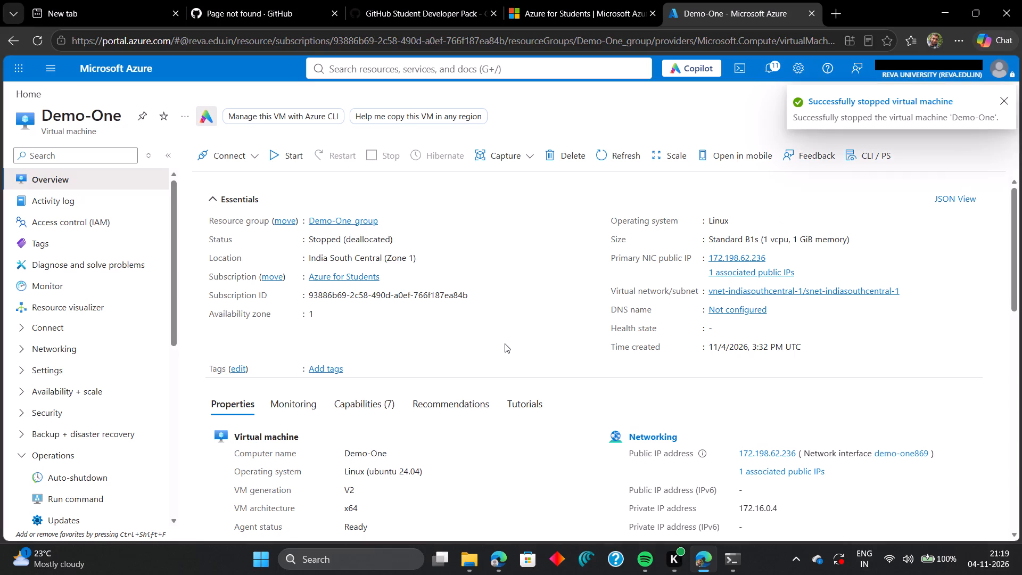
left_click(372, 150)
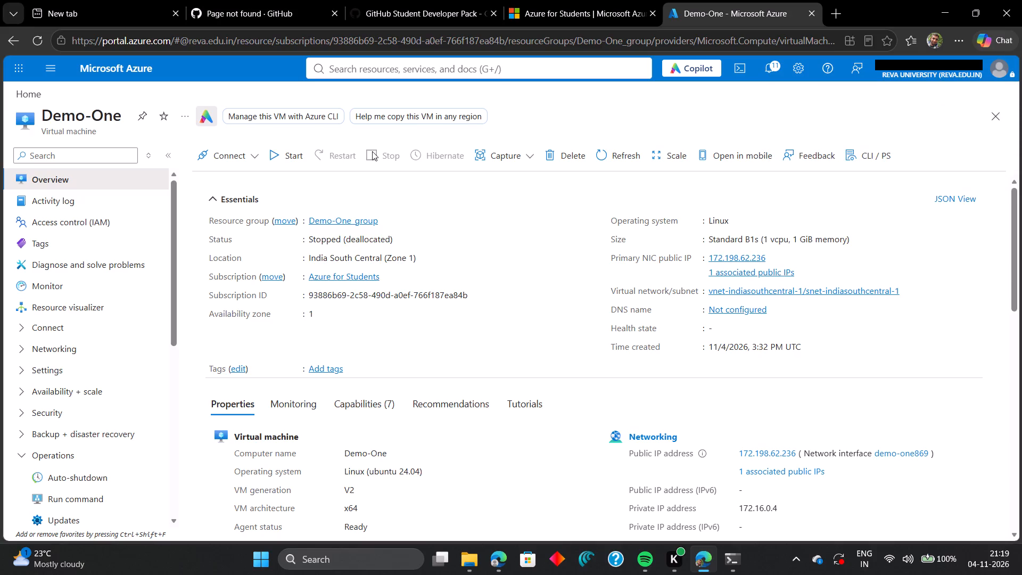
Close the browser window containing the Azure portal.
left_click(1021, 0)
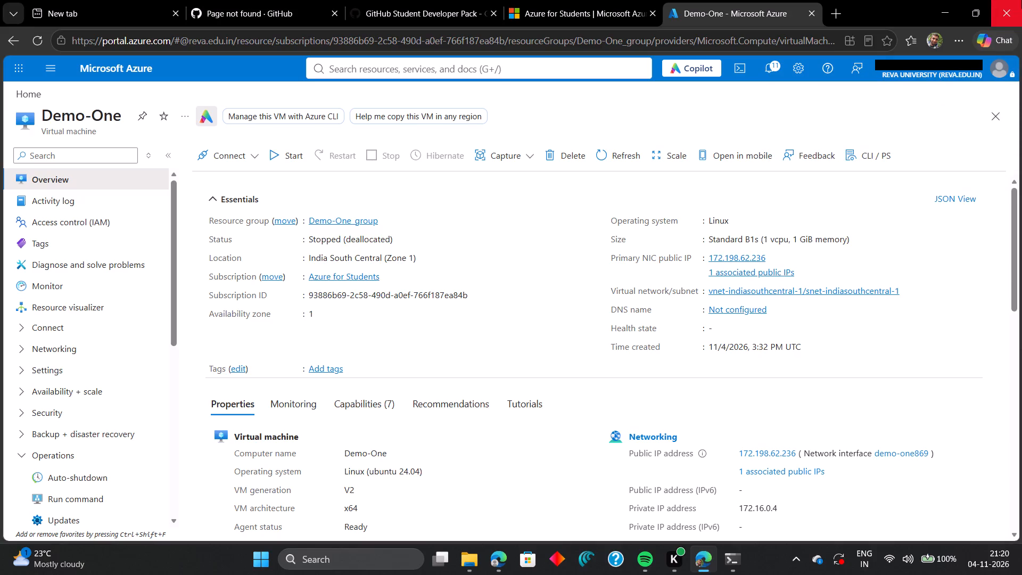
left_click(1021, 0)
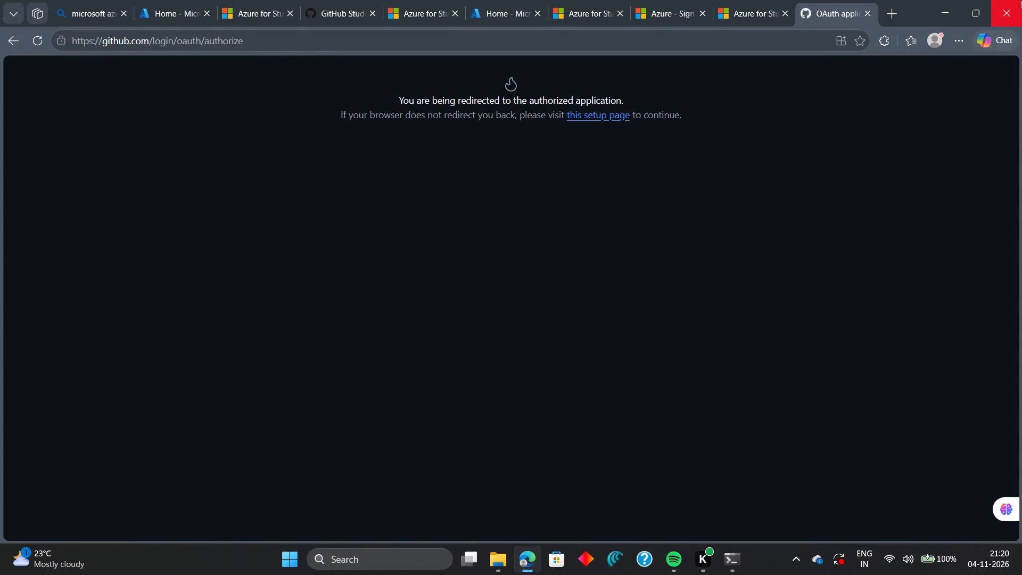